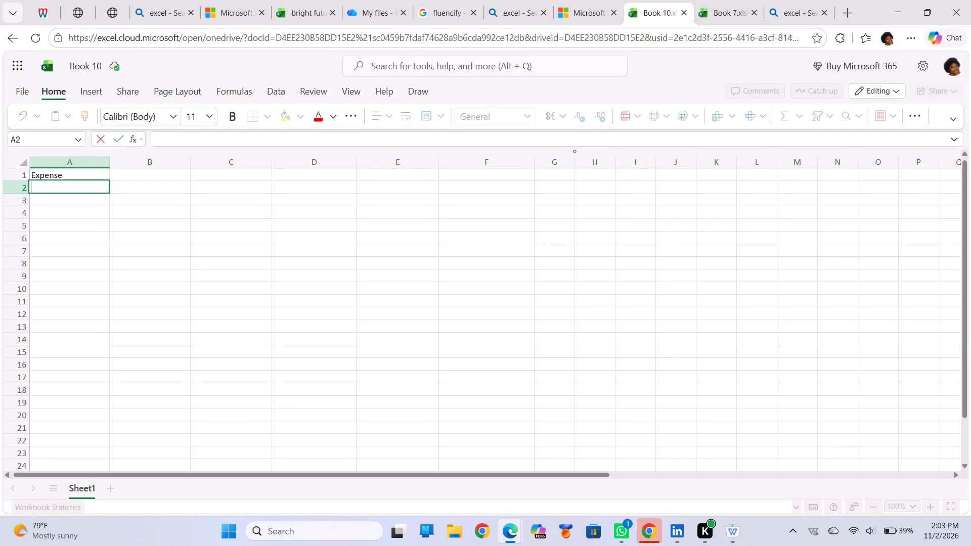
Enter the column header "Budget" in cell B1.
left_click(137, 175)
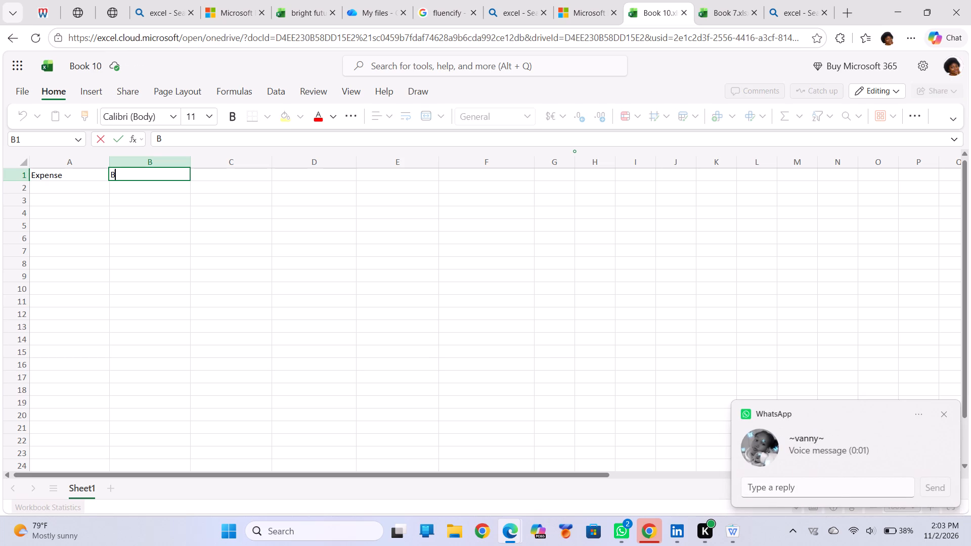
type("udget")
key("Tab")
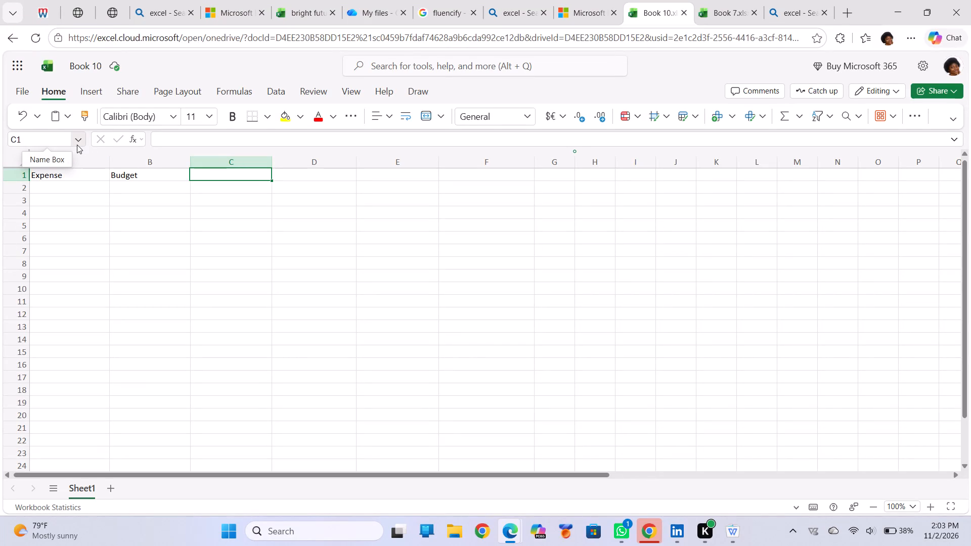
Replace the header in cell B1 with "Budget(kshs)".
left_click(148, 175)
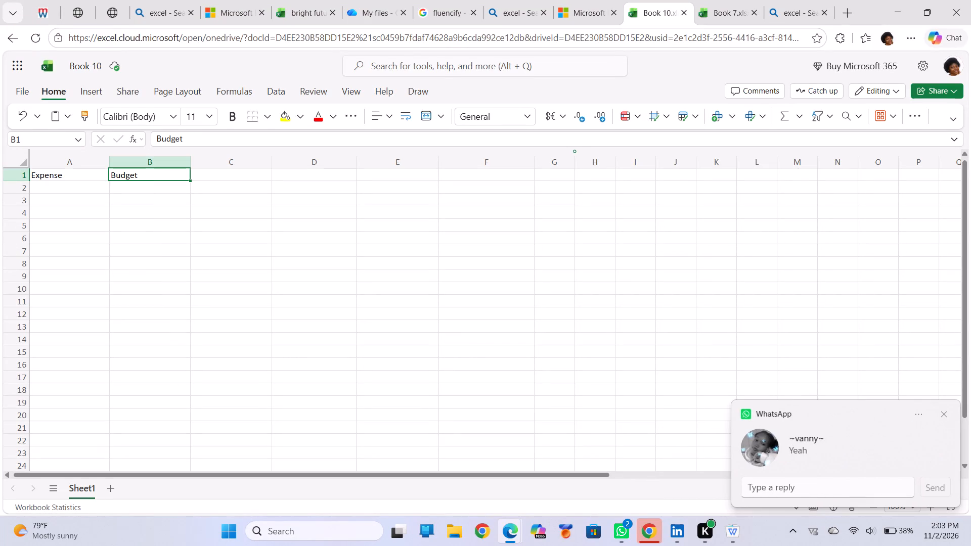
key("9")
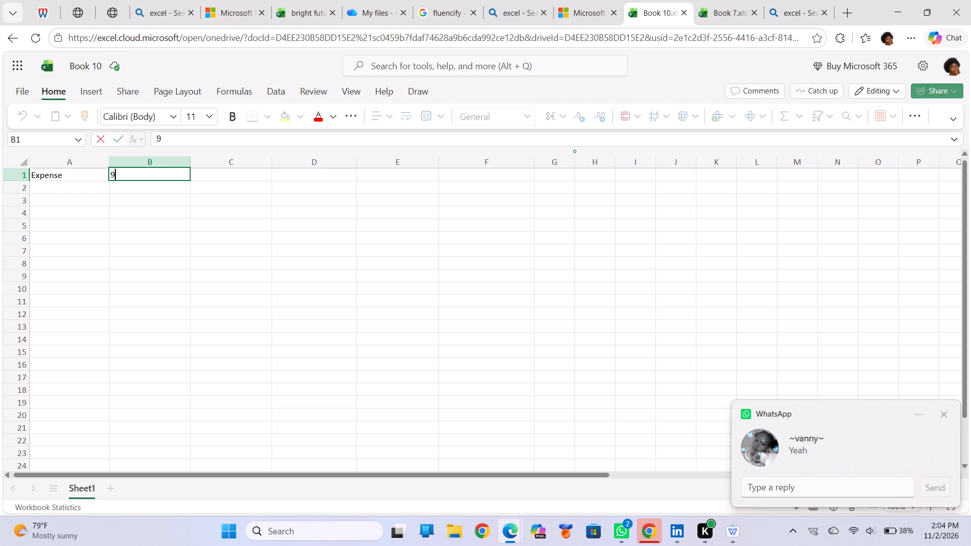
key("BackSpace")
key("BackSpace")
key("BackSpace")
key("BackSpace")
key("BackSpace")
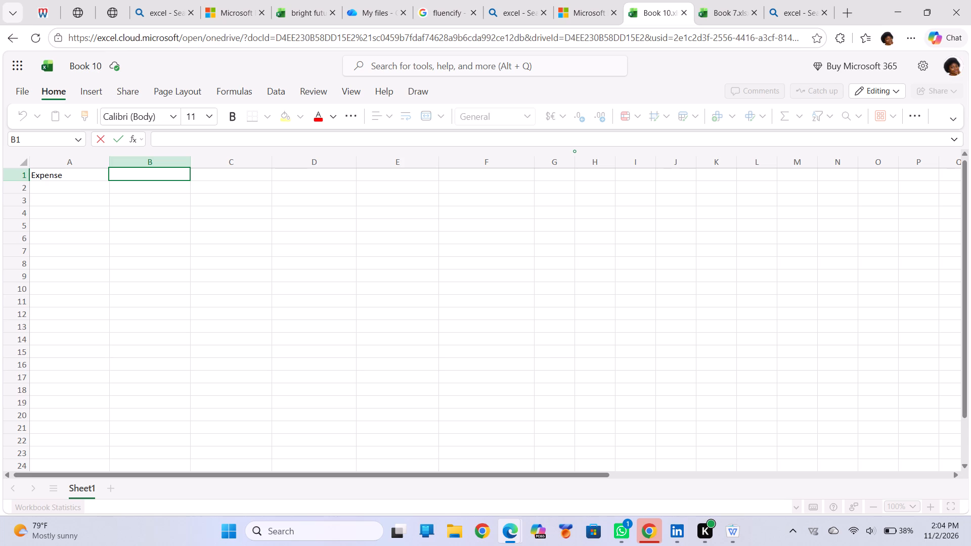
key("b")
key("BackSpace")
key("u")
type("dget")
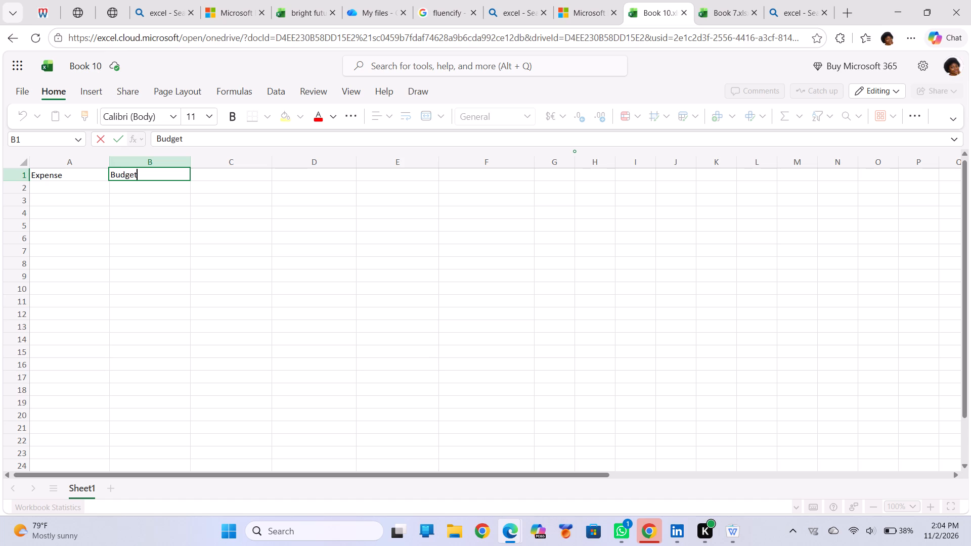
key("shift+parenleft")
type("kshs")
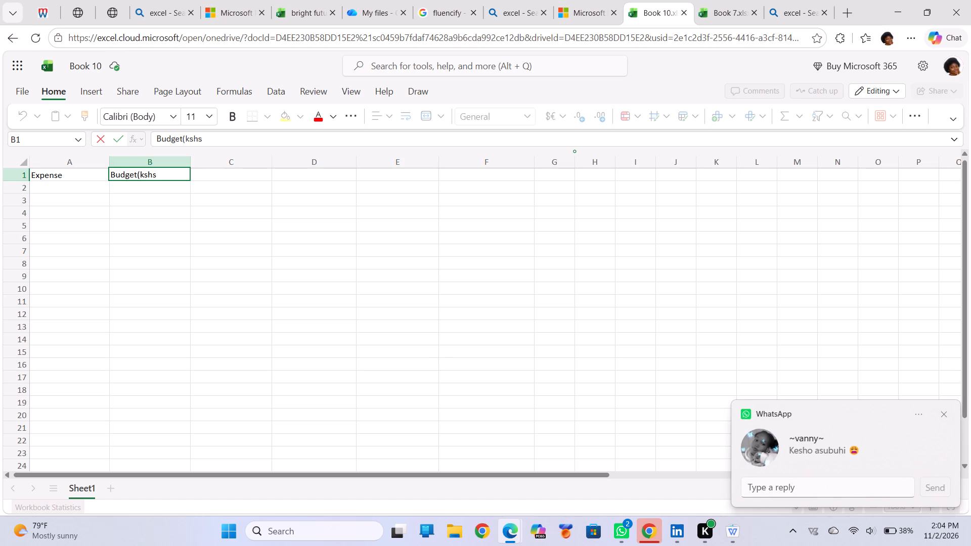
key("shift+parenright")
key("Tab")
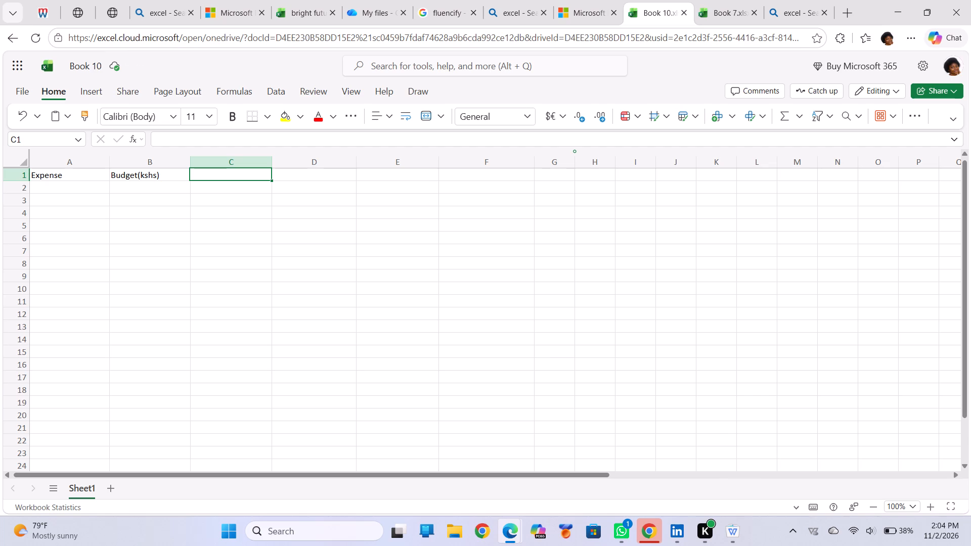
Enter the column header "Actual(kshs)" in cell C1.
key("a")
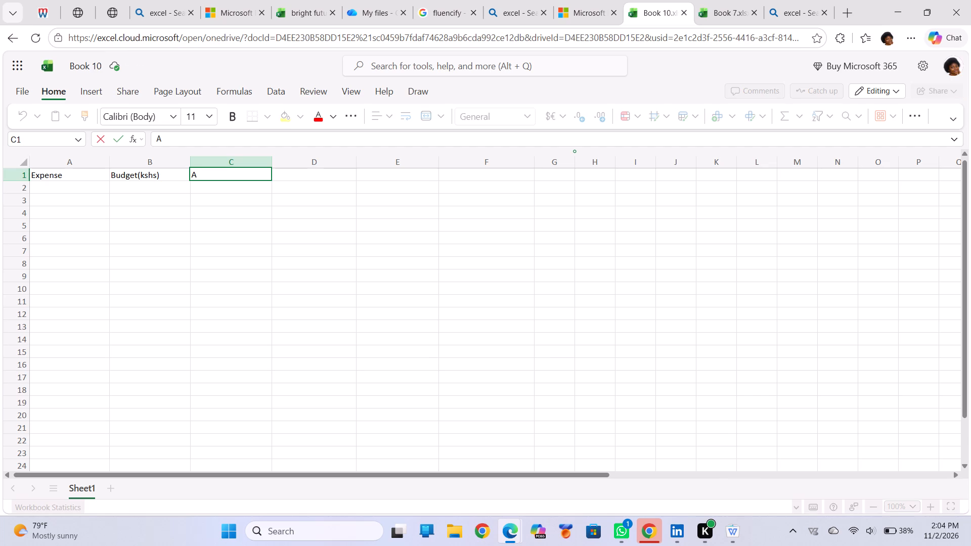
key("c")
type("tual")
key("9")
key("BackSpace")
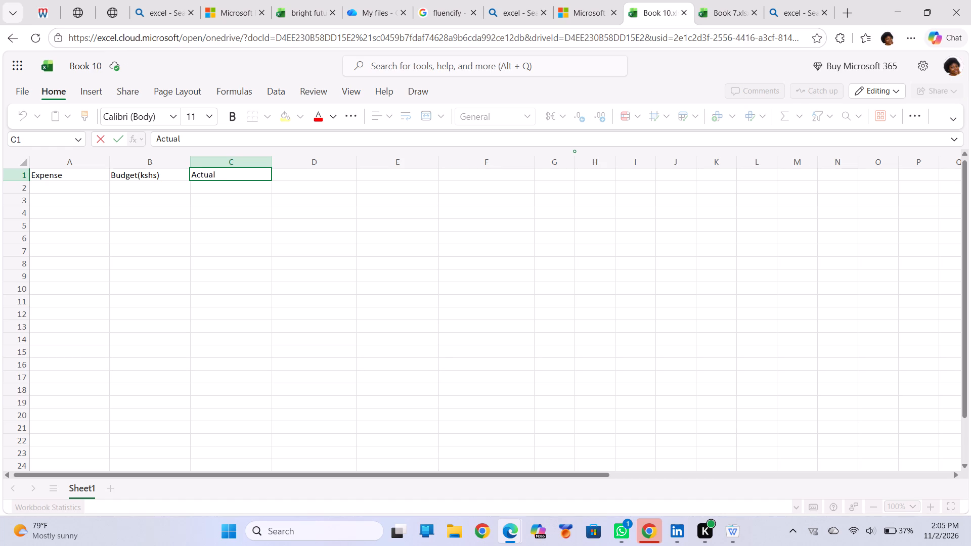
key("shift+parenleft")
type("kshs")
key("shift+parenright")
key("Return")
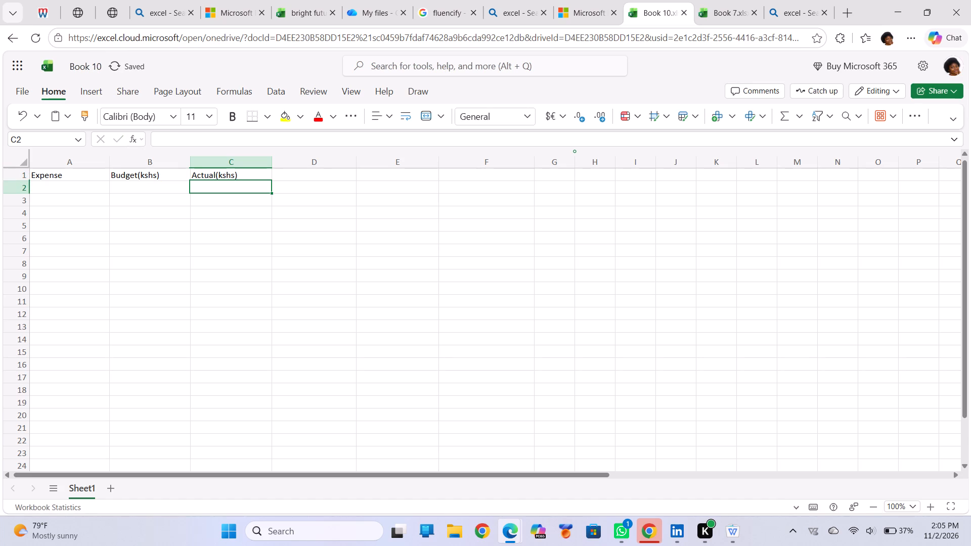
List the expenses food, transport, shopping, airtime and savings in cells A2 to A6 under the Expense header.
left_click(47, 189)
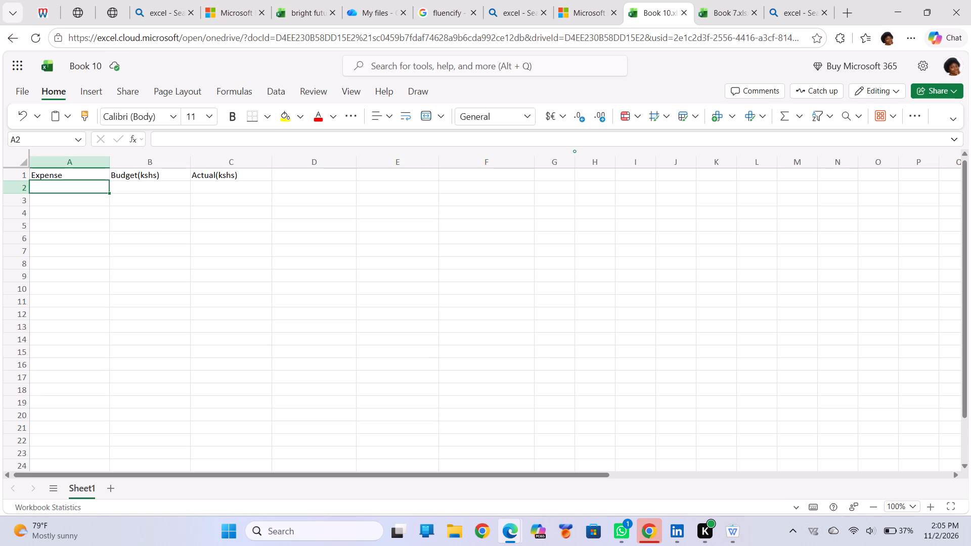
key("f")
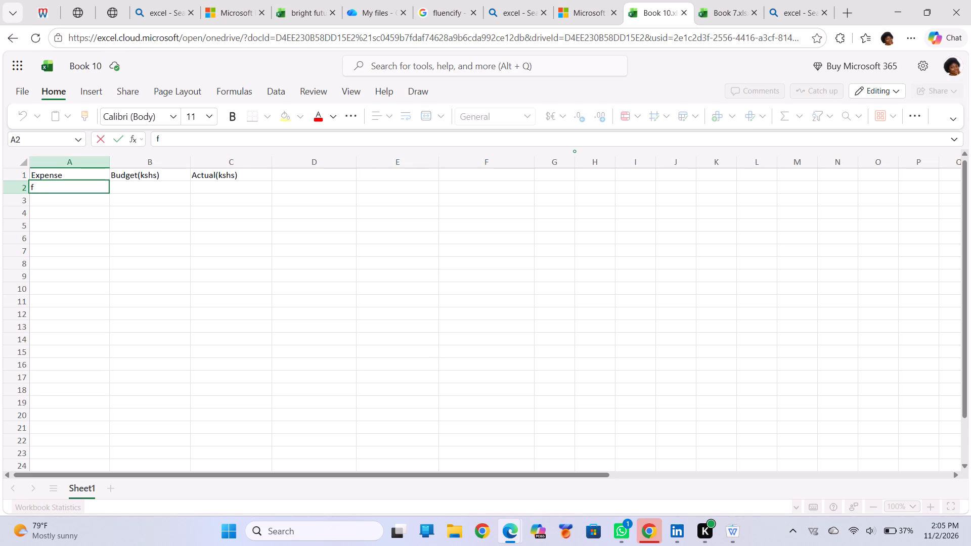
type("ood")
key("Return")
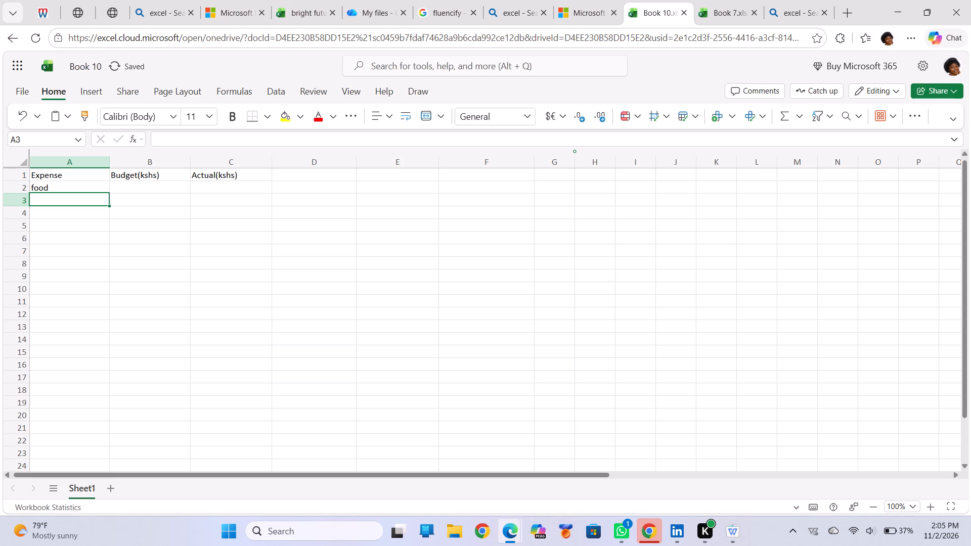
type("transport")
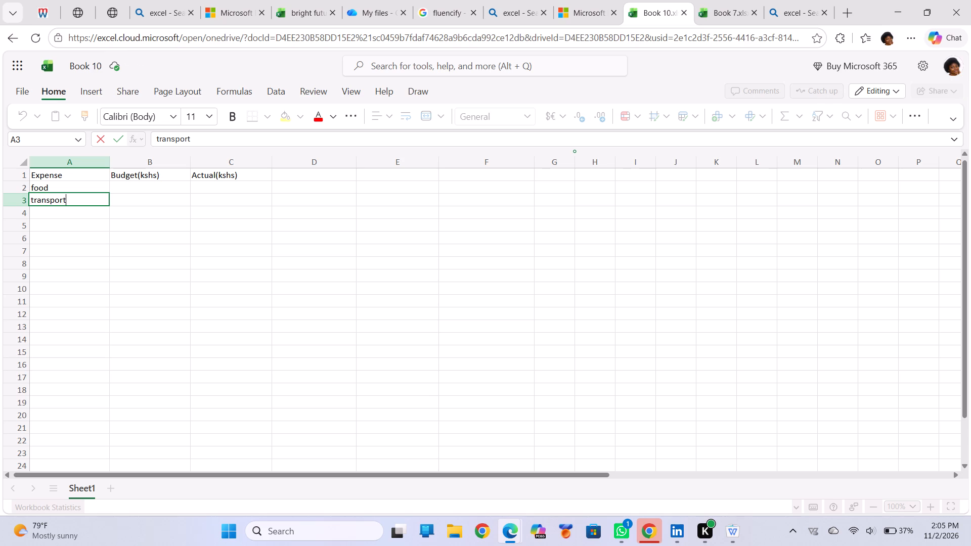
key("Return")
type("shopping")
key("Return")
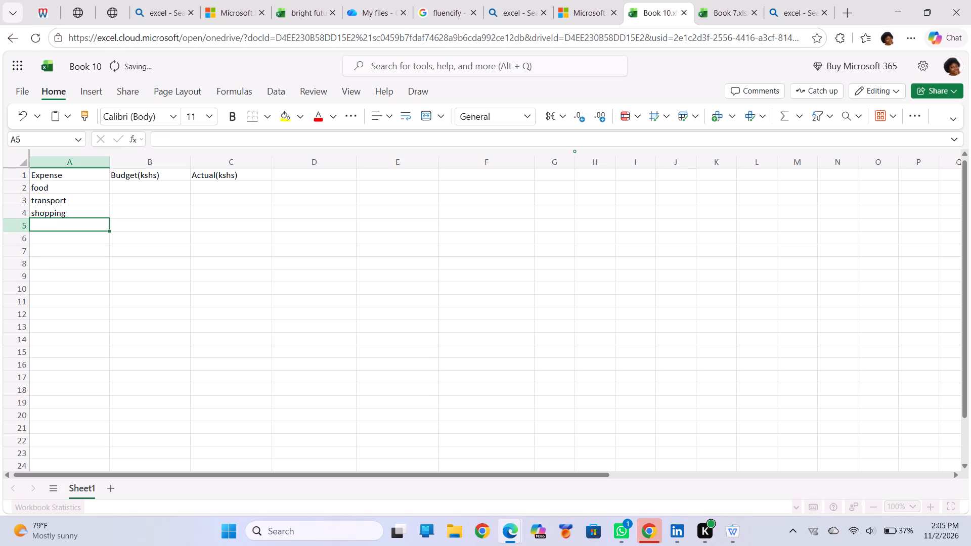
type("airtime")
key("Return")
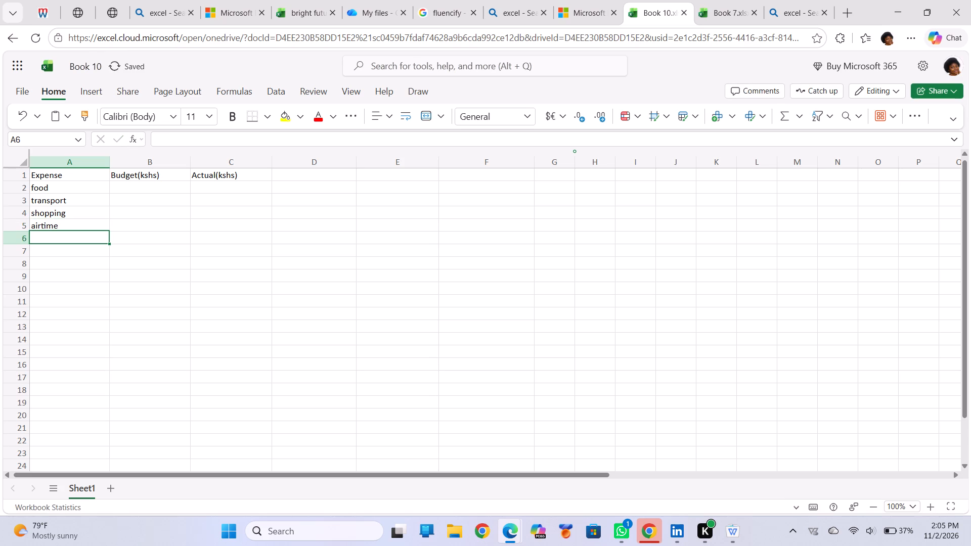
type("savings")
key("Return")
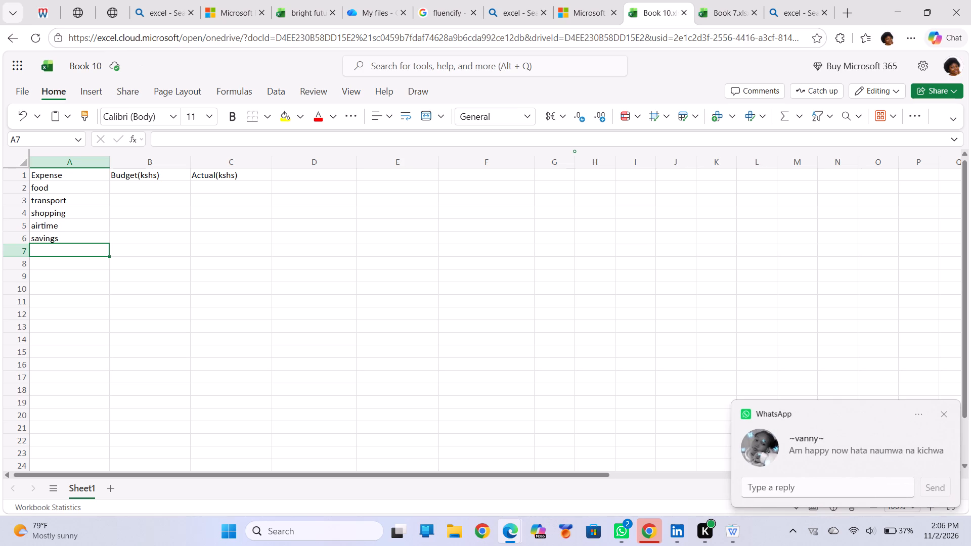
Enter the budget amounts 1500 for food, 1000 for transport and 800 for shopping in cells B2 to B4.
left_click(130, 185)
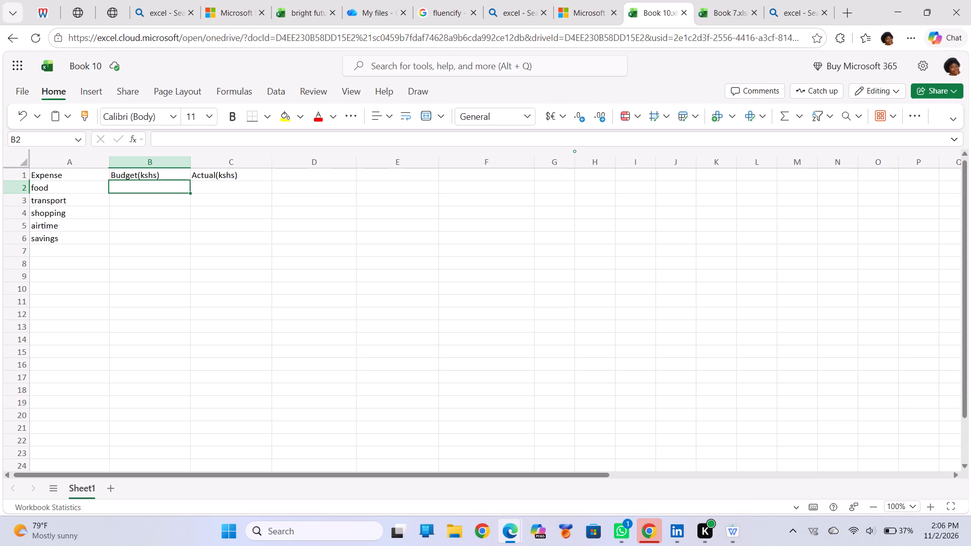
left_click(130, 185)
left_click(130, 185)
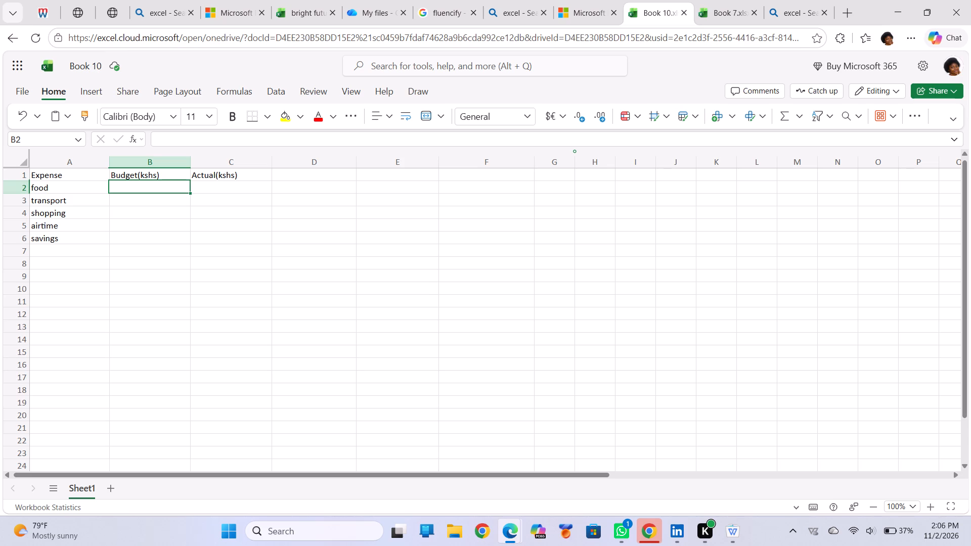
double_click(130, 185)
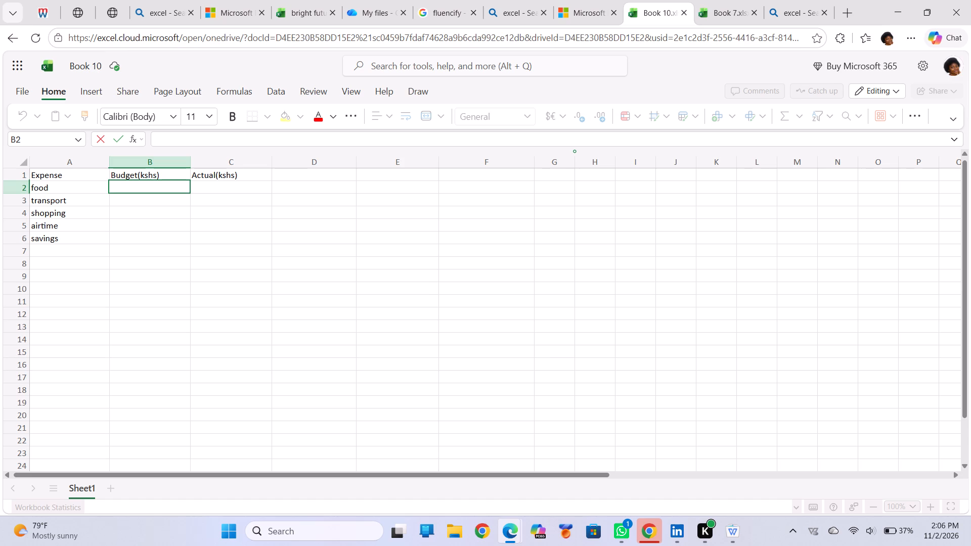
key("1")
type("500")
key("Return")
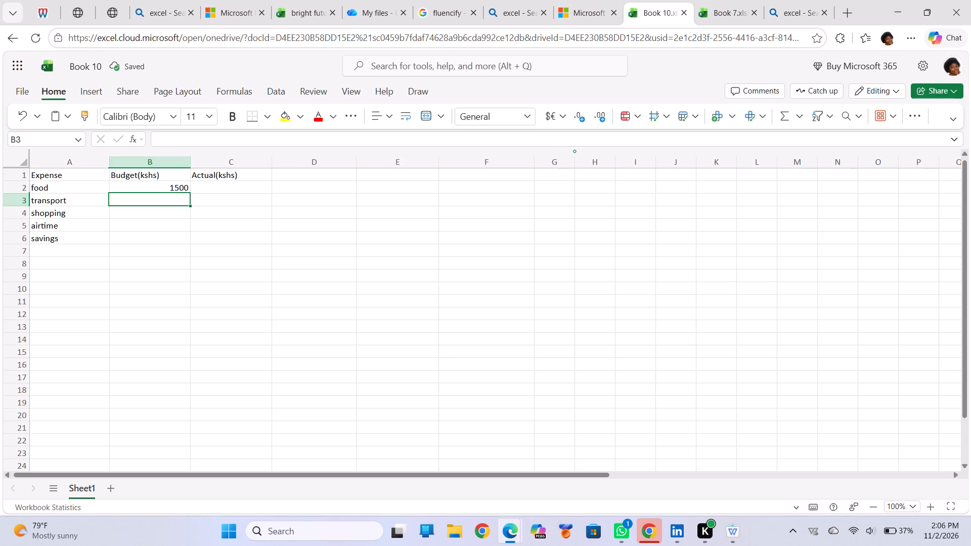
type("1000")
key("Return")
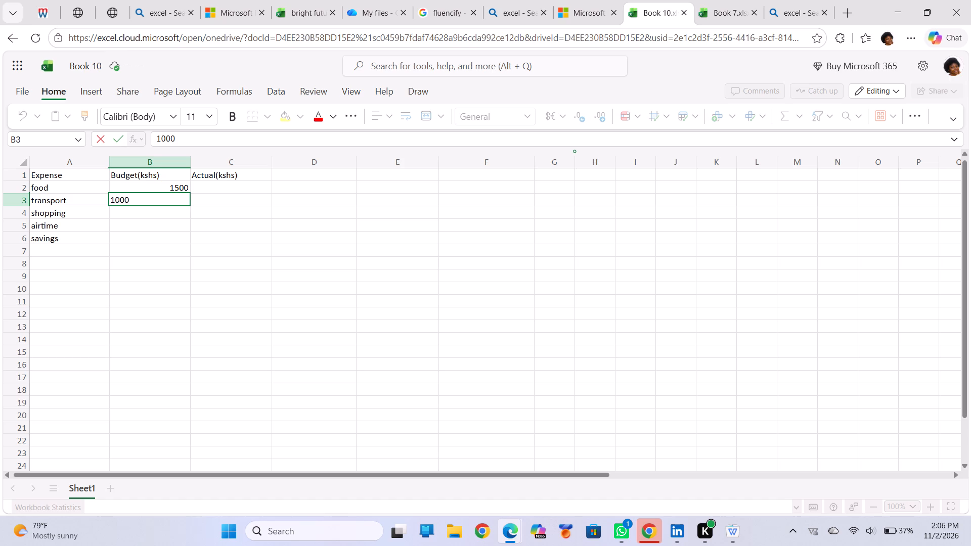
type("800")
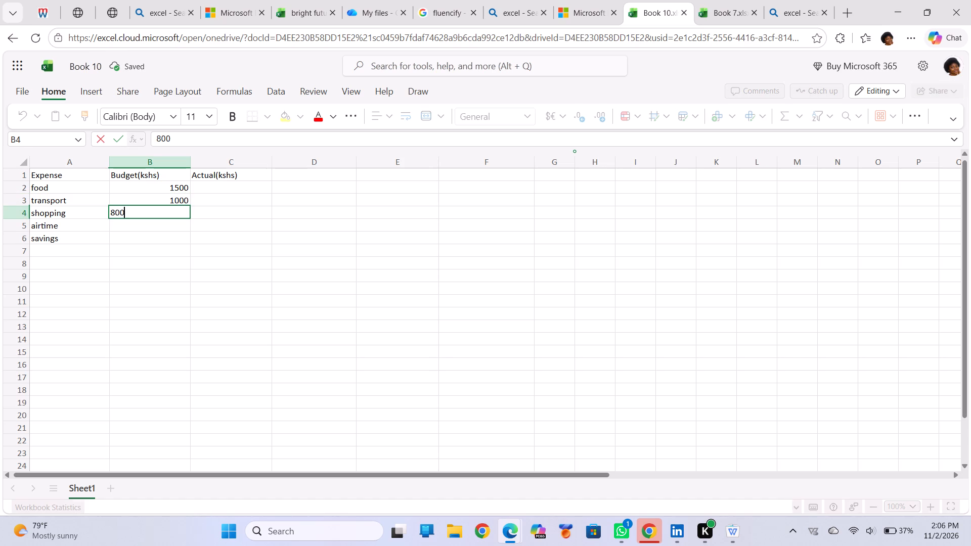
key("Return")
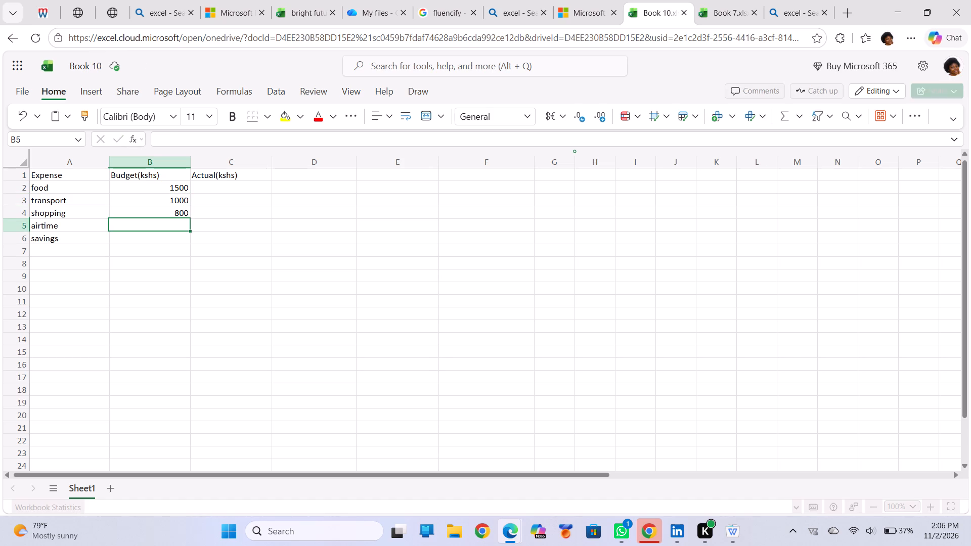
Enter the budget amounts 500 for airtime and 1200 for savings in cells B5 and B6.
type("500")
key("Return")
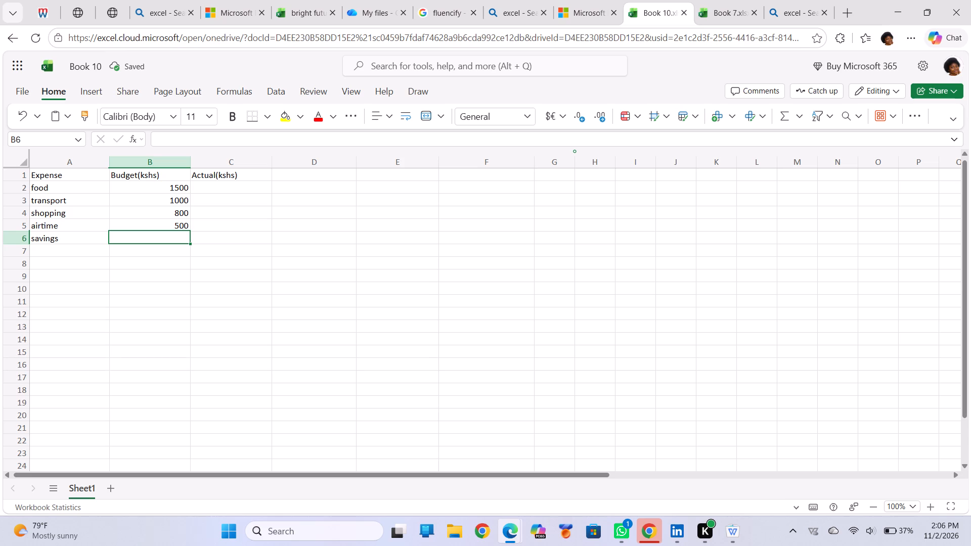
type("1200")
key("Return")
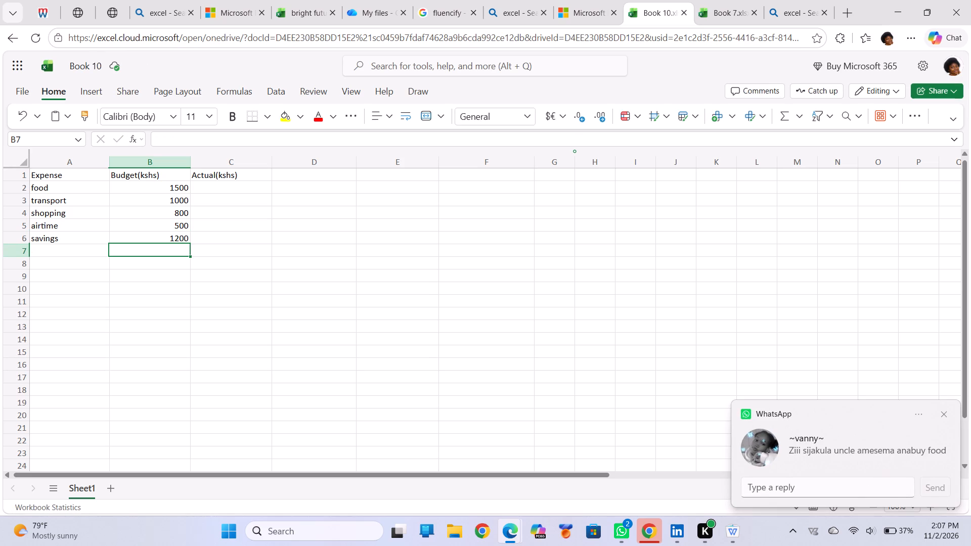
Continue the Budget(kshs) column below the savings row with 1400, 1200 and 600 in cells B7 to B9.
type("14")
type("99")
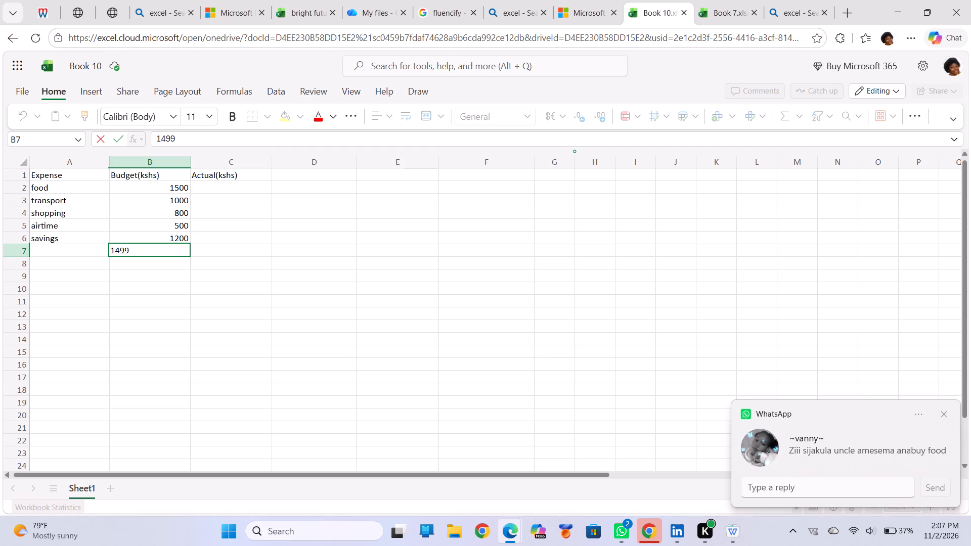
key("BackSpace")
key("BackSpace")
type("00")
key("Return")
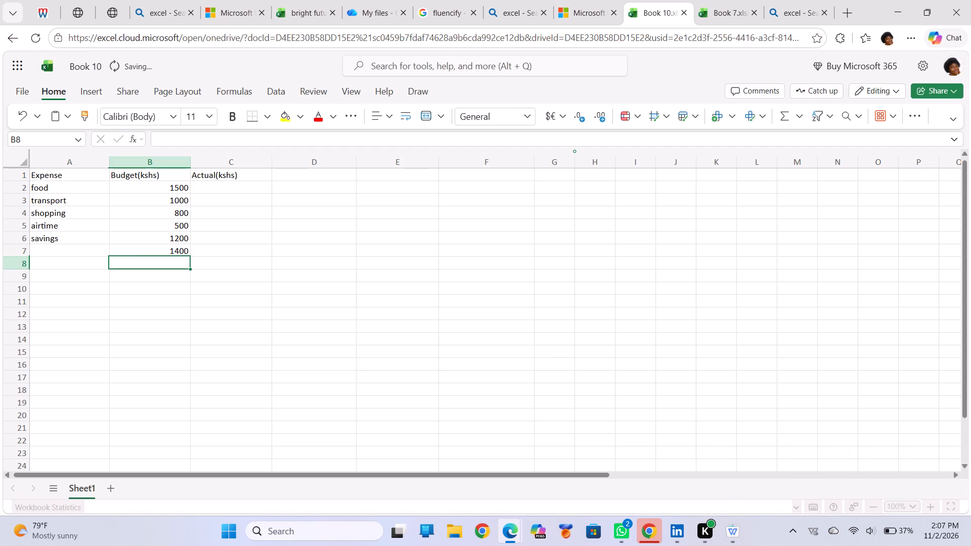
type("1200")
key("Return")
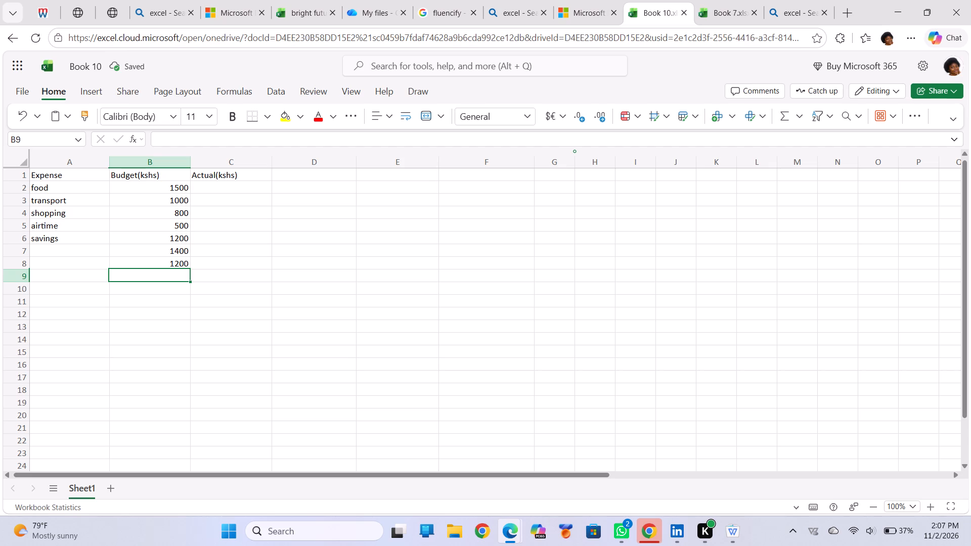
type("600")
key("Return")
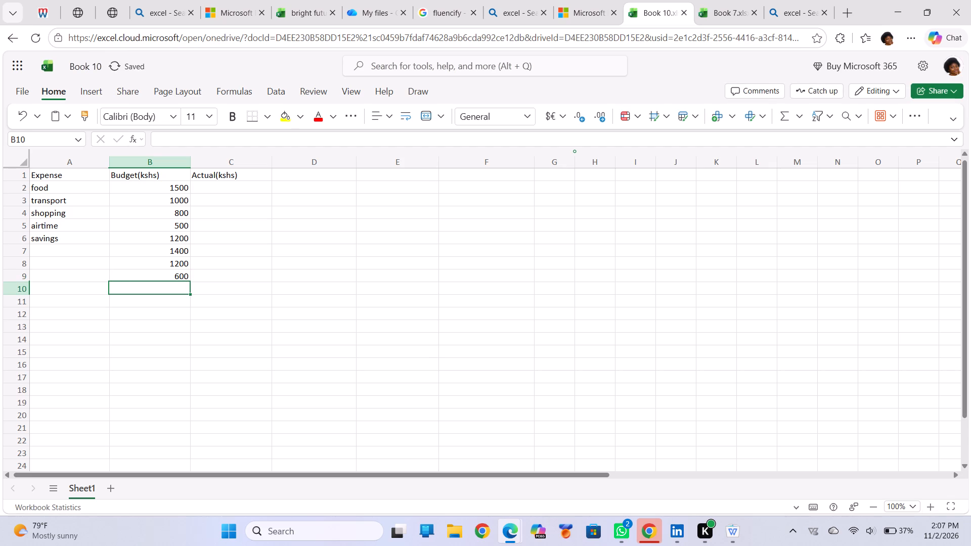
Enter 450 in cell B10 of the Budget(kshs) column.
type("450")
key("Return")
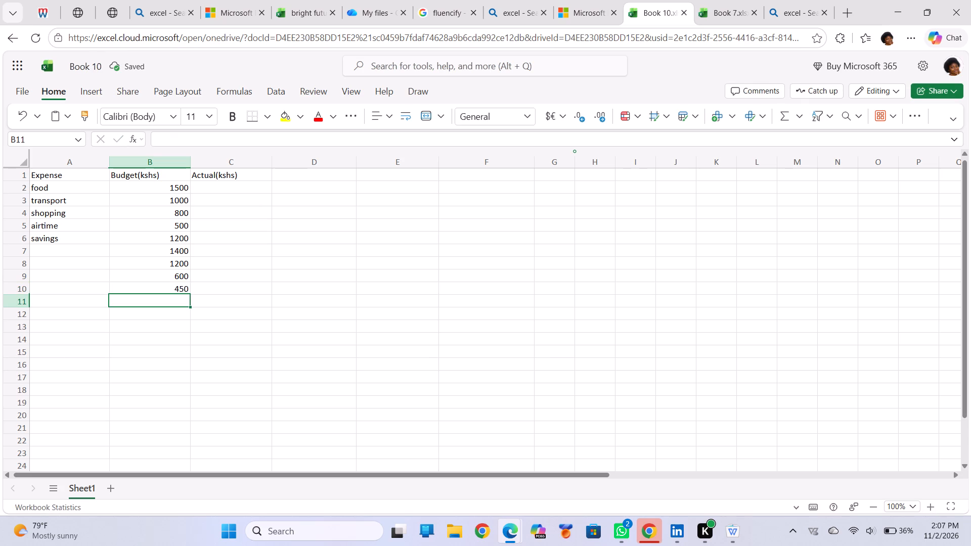
Clear the surplus amounts below the savings row in cells B7 to B10 of the Budget(kshs) column.
key("BackSpace")
key("BackSpace")
key("BackSpace")
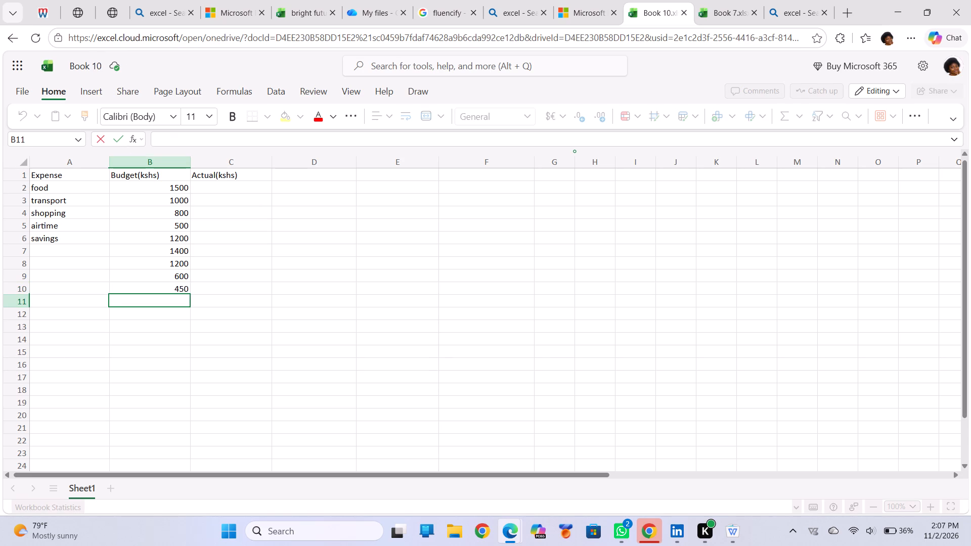
double_click(183, 250)
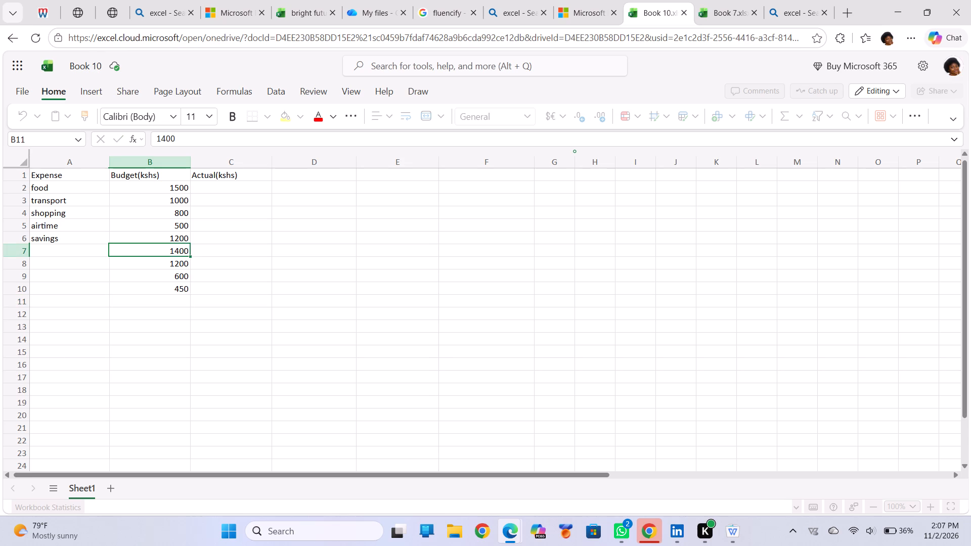
key("BackSpace")
key("Return")
key("BackSpace")
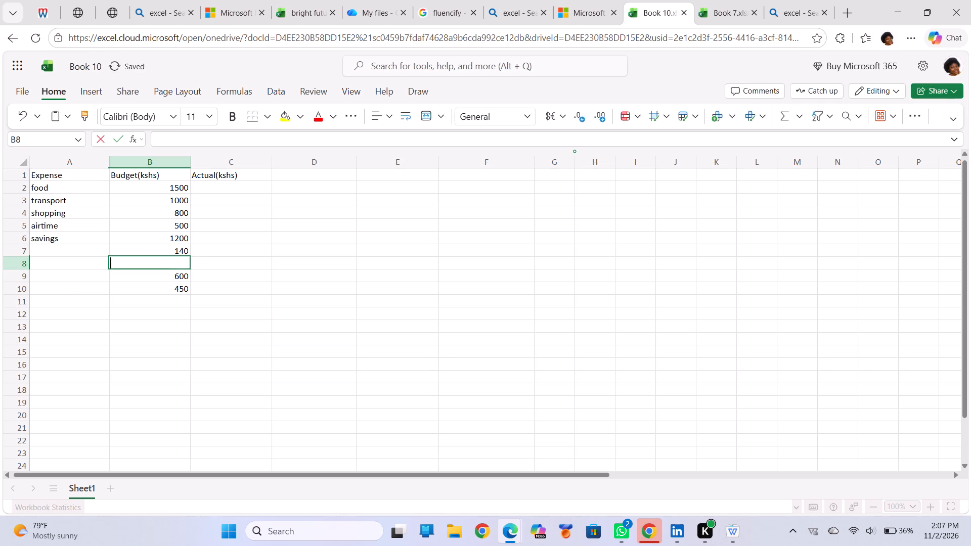
key("Return")
key("BackSpace")
key("Return")
key("BackSpace")
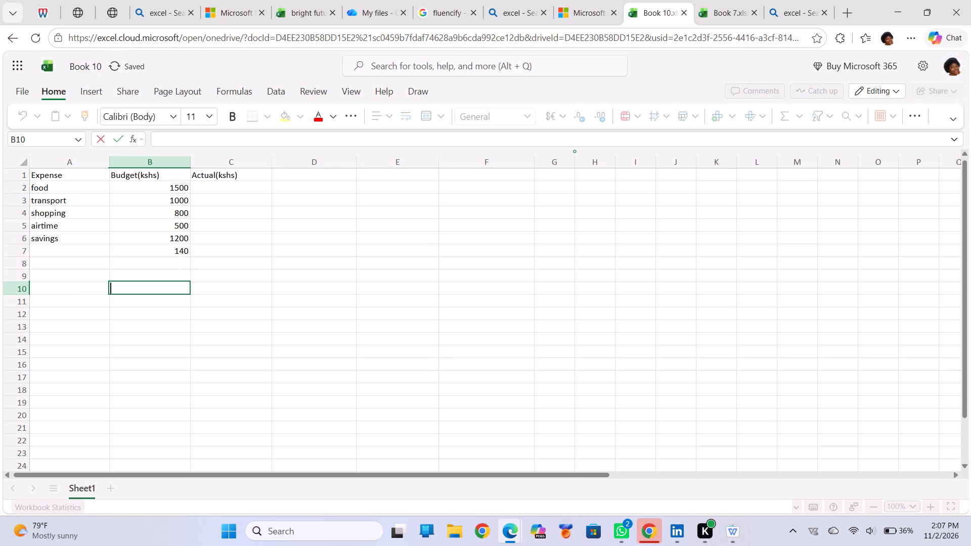
left_click(173, 254)
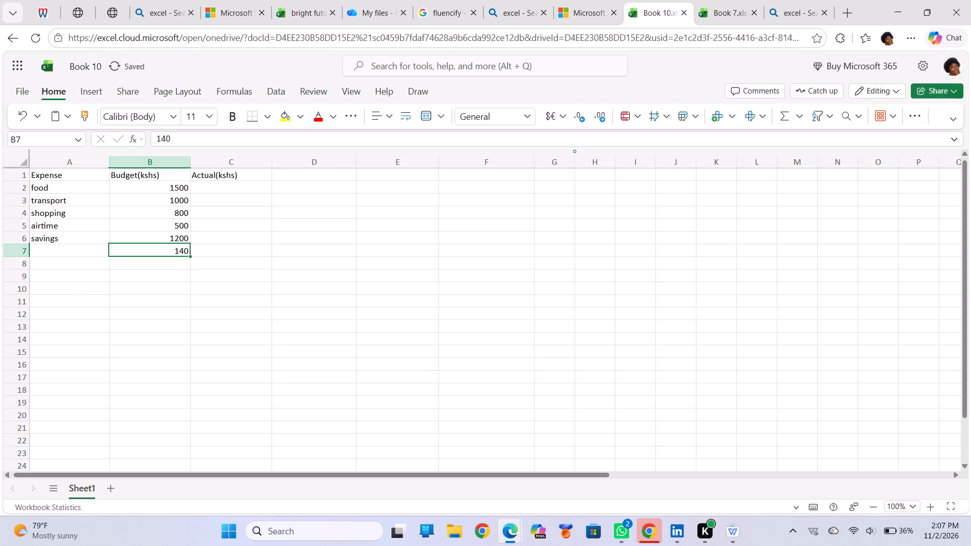
key("BackSpace")
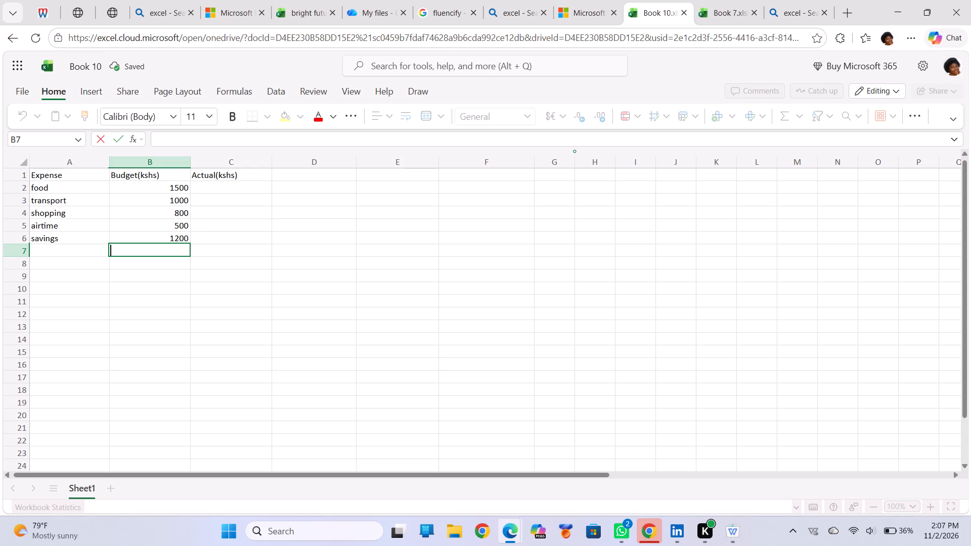
Enter the actual amounts 1400, 1200, 600, 450 and 1200 for food through savings in cells C2 to C6.
left_click(211, 191)
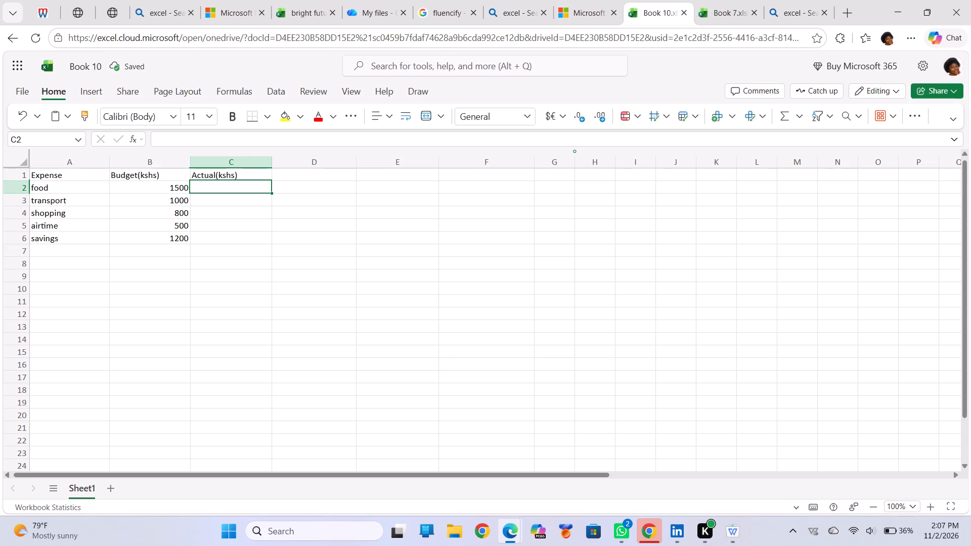
type("14")
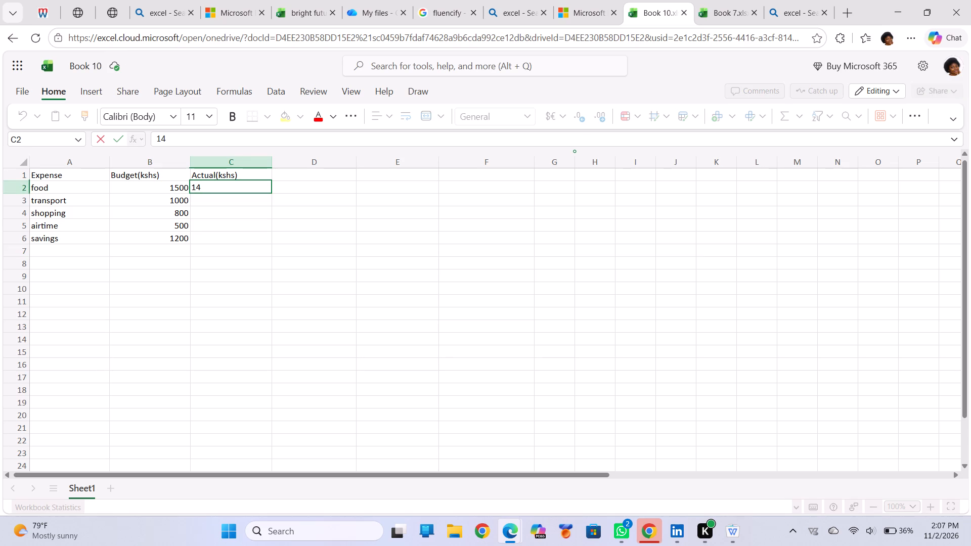
type("00")
key("BackSpace")
key("0")
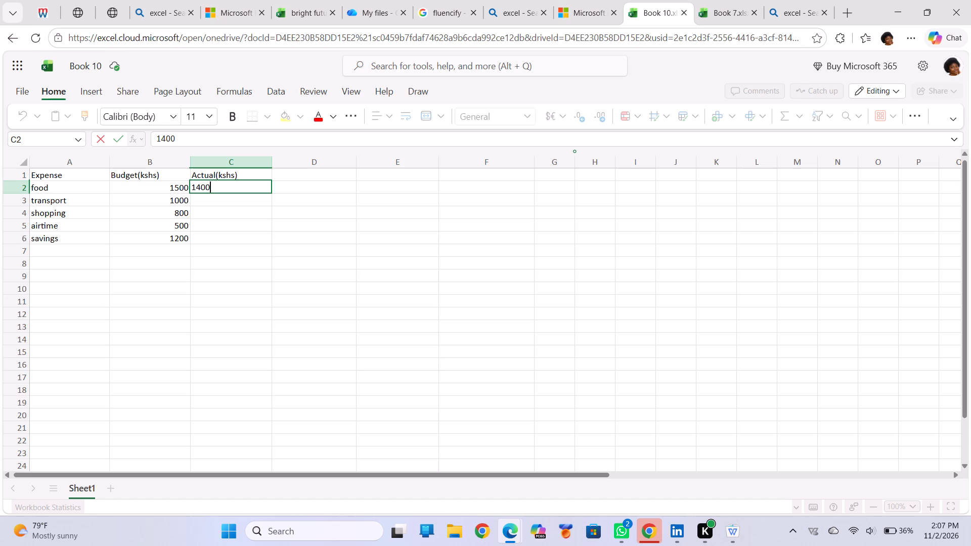
key("BackSpace")
key("0")
key("Return")
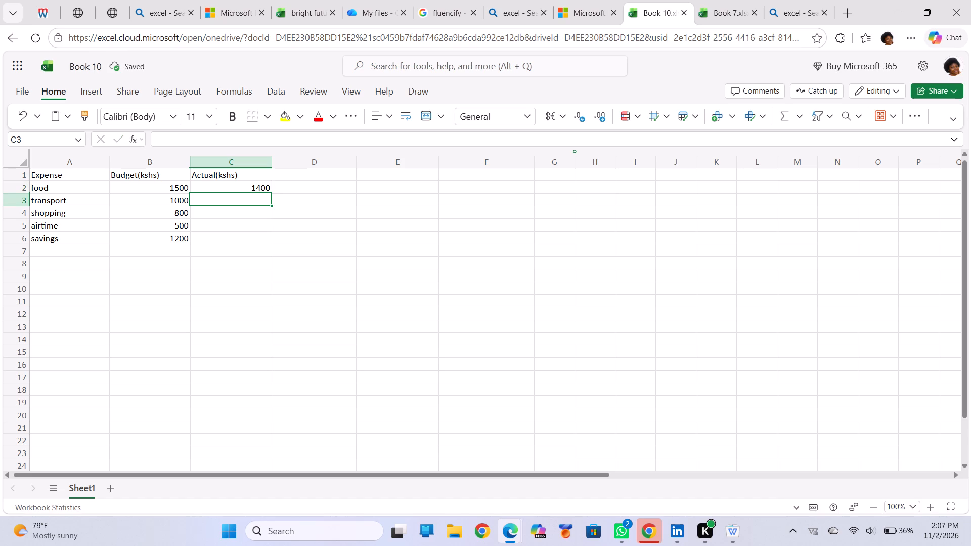
type("1200")
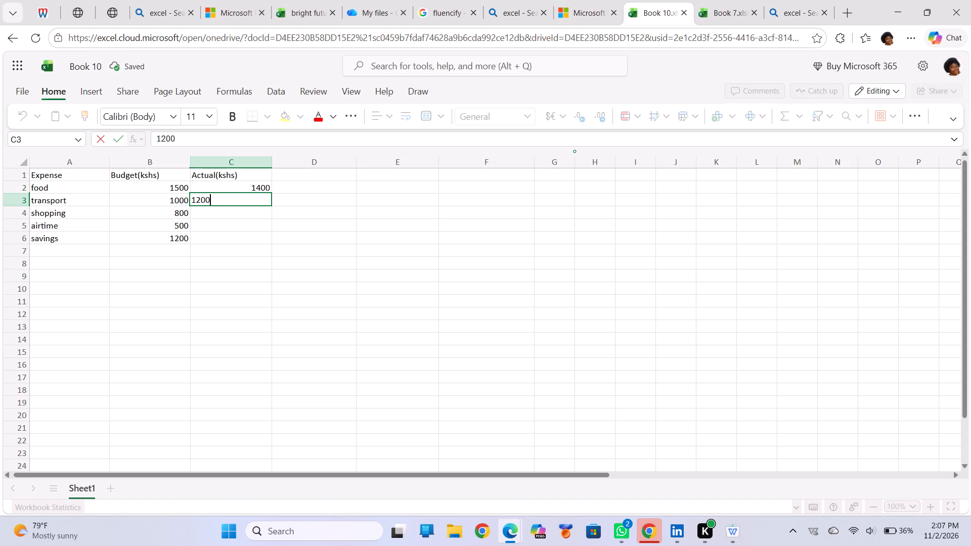
key("Return")
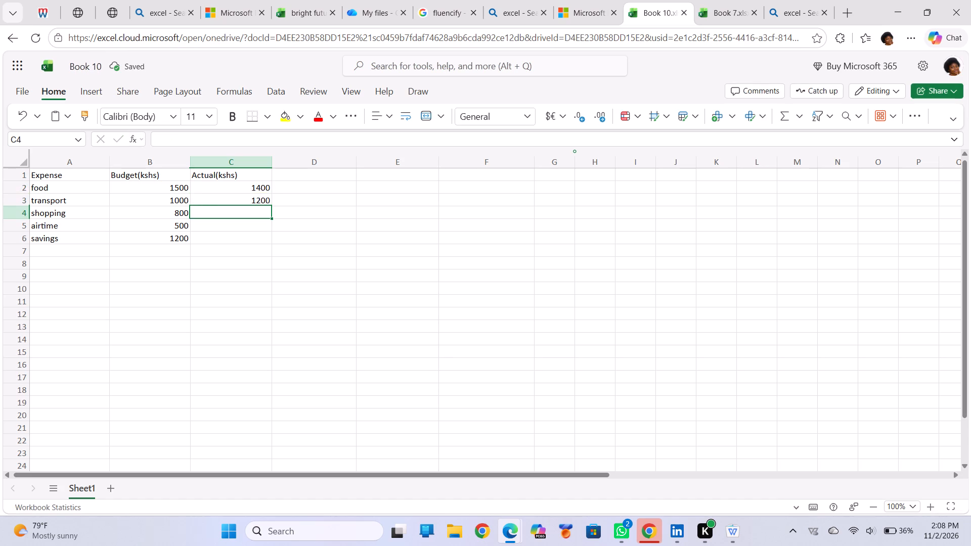
type("600")
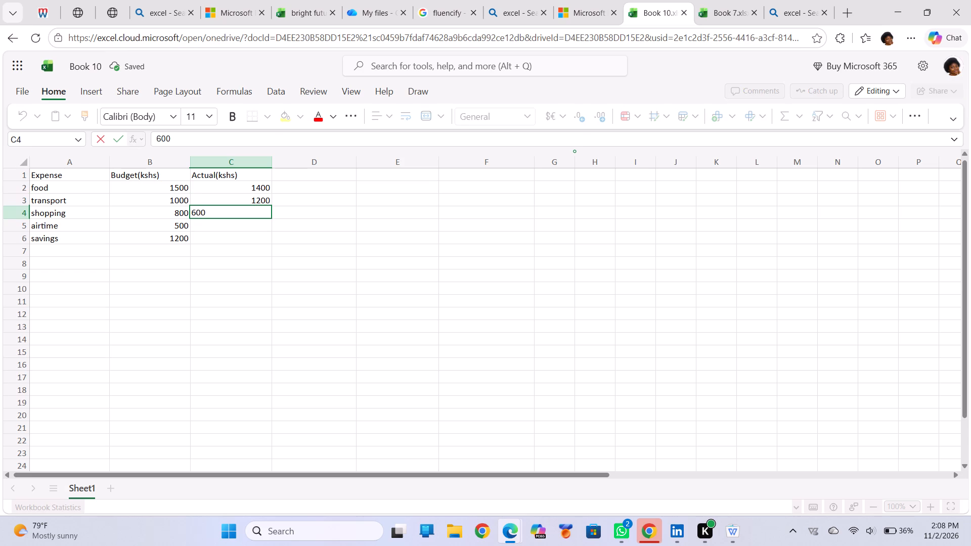
key("Return")
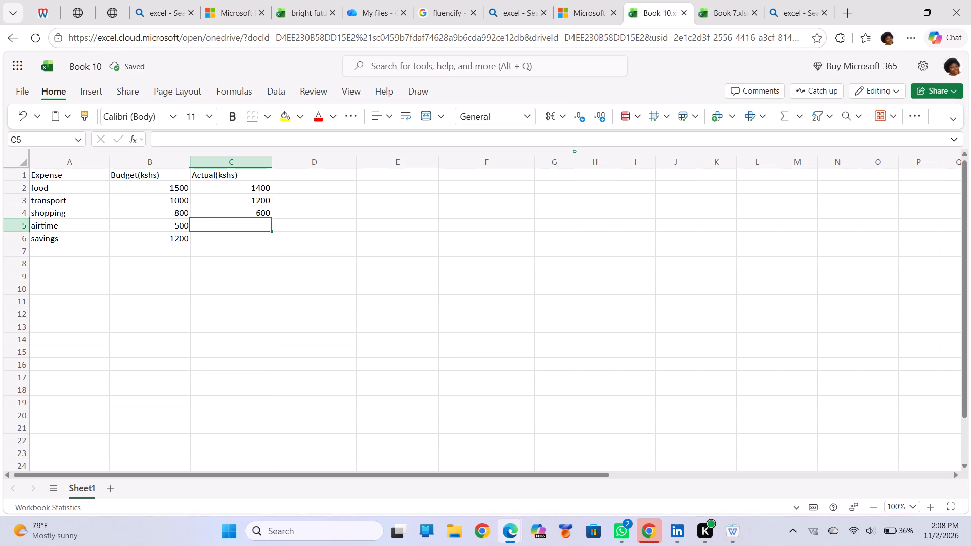
type("450")
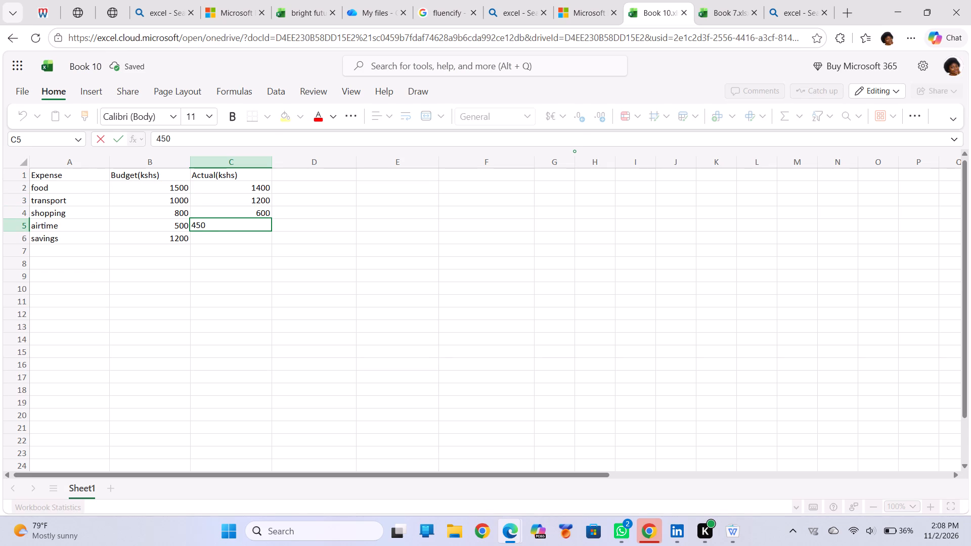
key("Return")
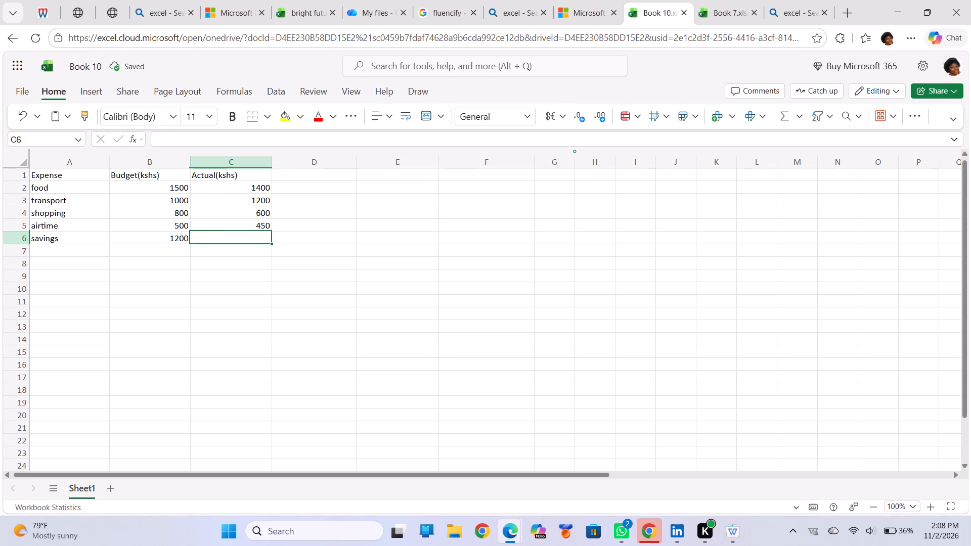
type("1200")
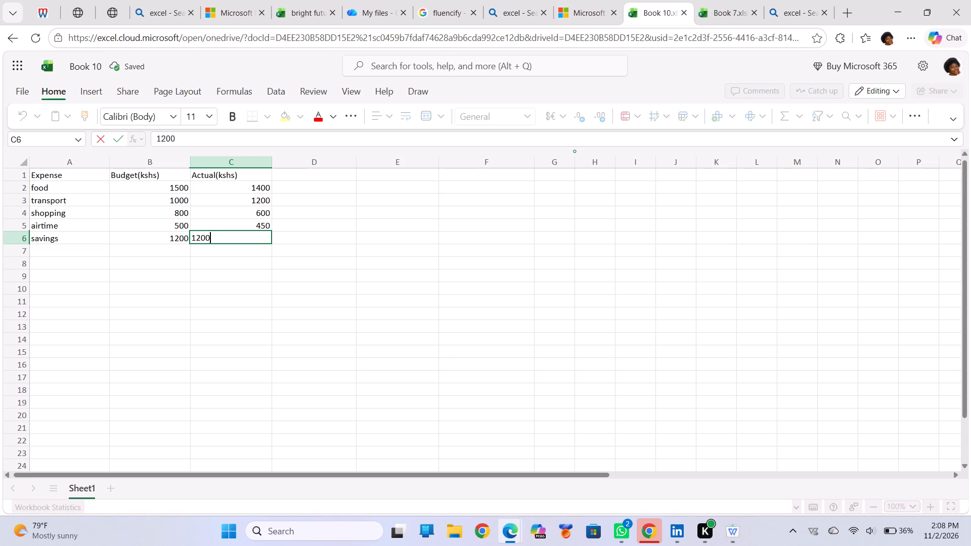
key("Return")
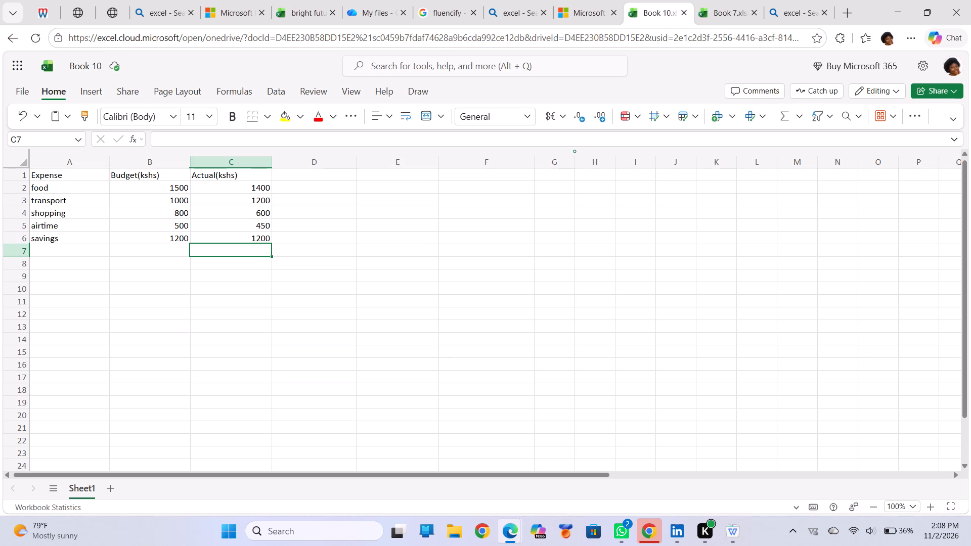
Add the row label "total" in cell A7 below savings.
left_click(64, 250)
type("total")
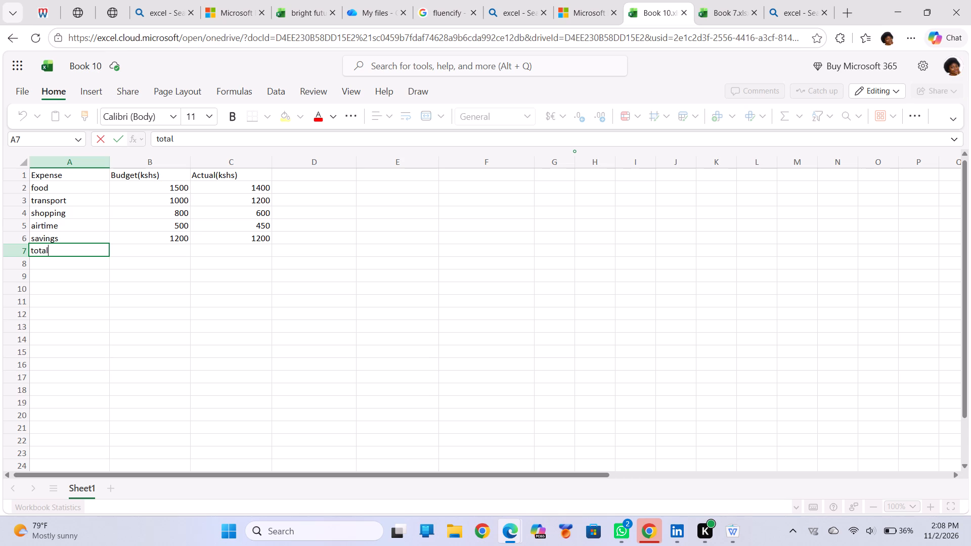
key("Return")
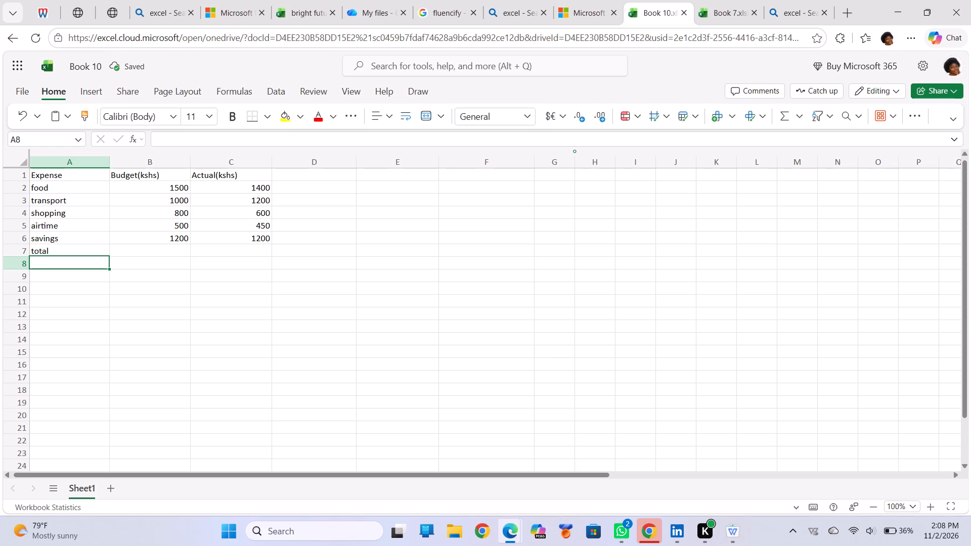
Total the Budget(kshs) amounts in cell B7 of the total row with the formula =sum(B2:B6).
left_click(169, 252)
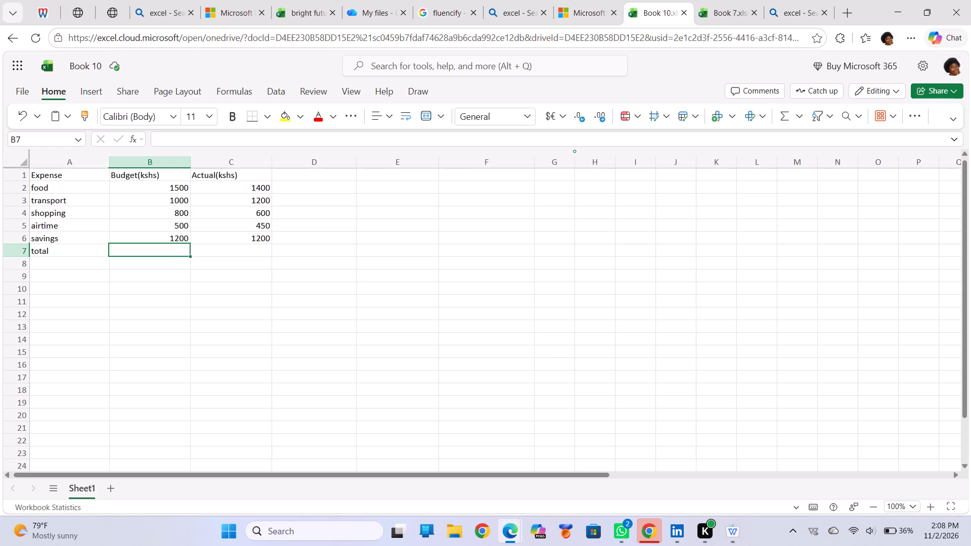
key("equal")
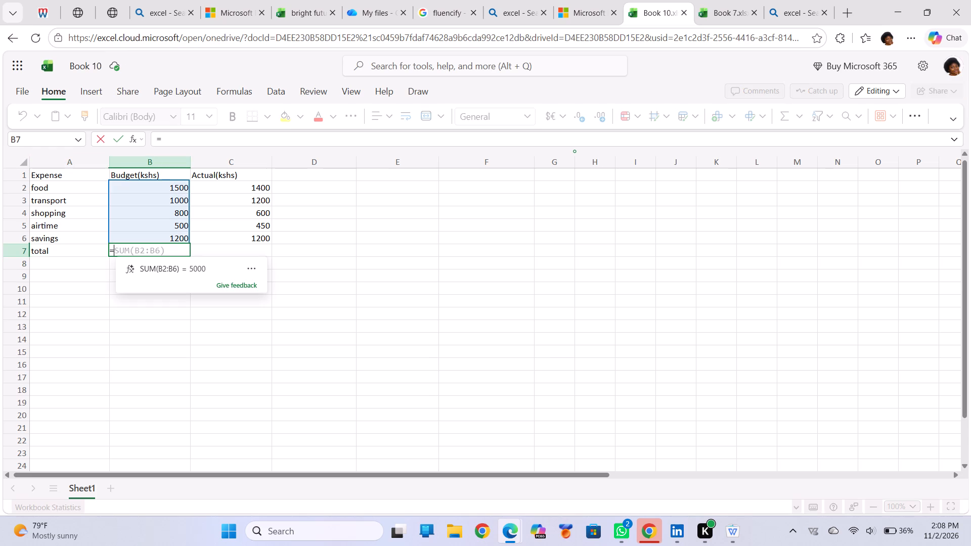
type("su")
key("m")
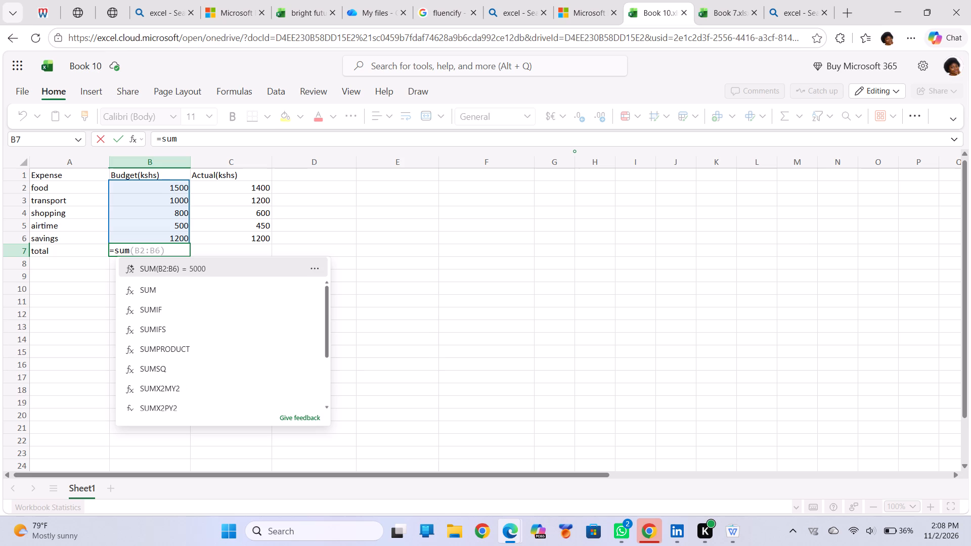
key("shift+parenleft")
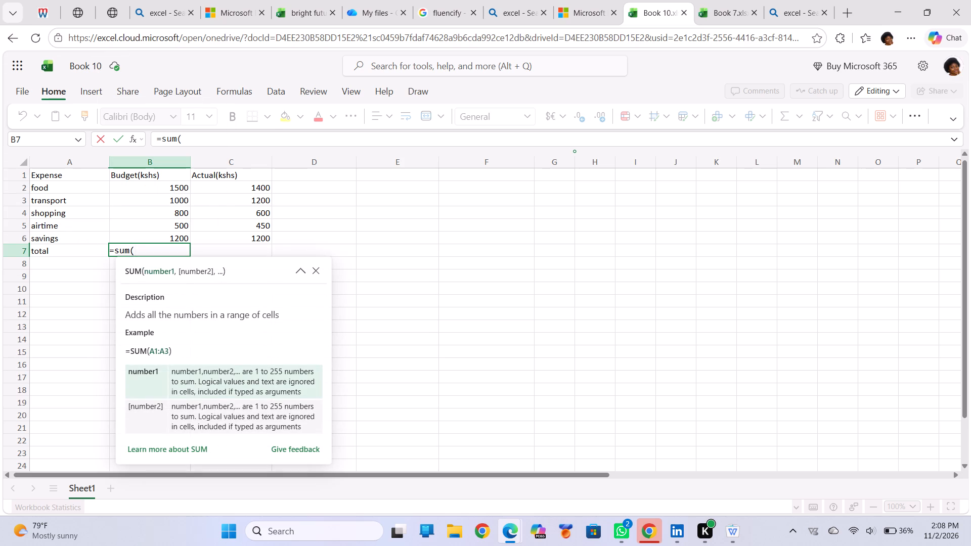
type("B2")
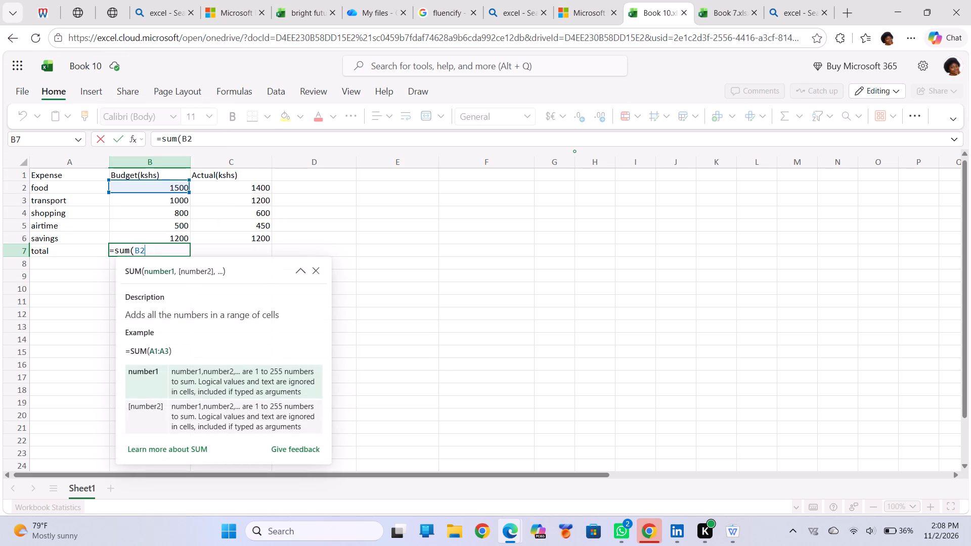
key("shift+colon")
key("b")
key("6")
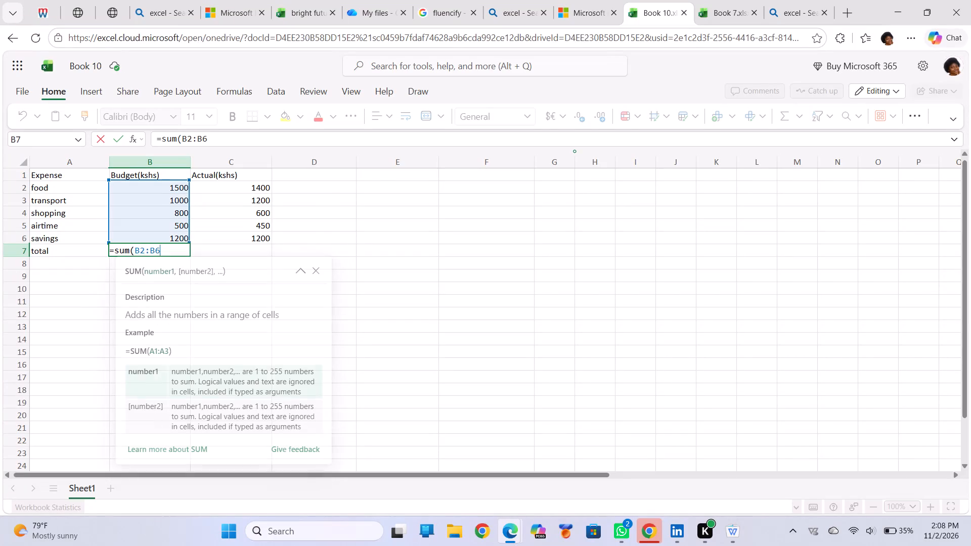
key("shift+parenright")
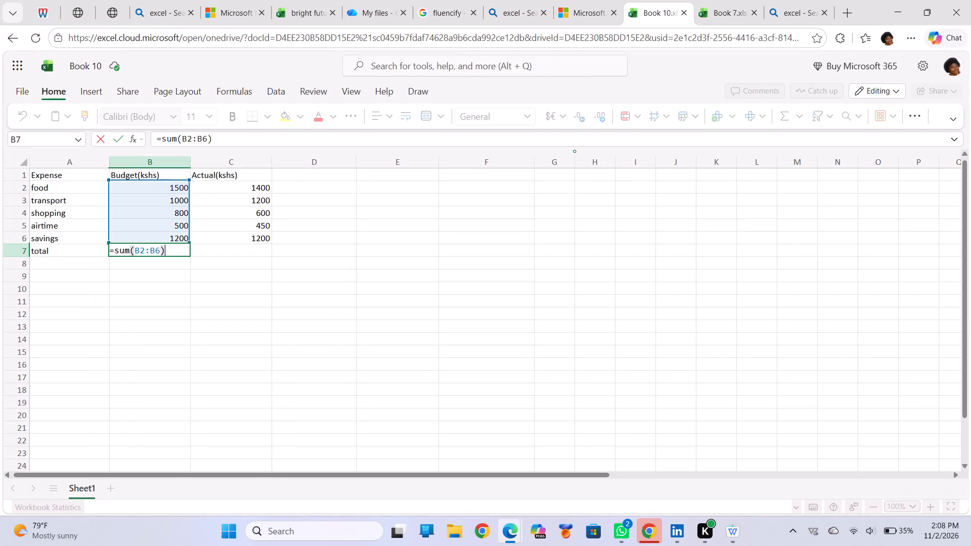
key("Return")
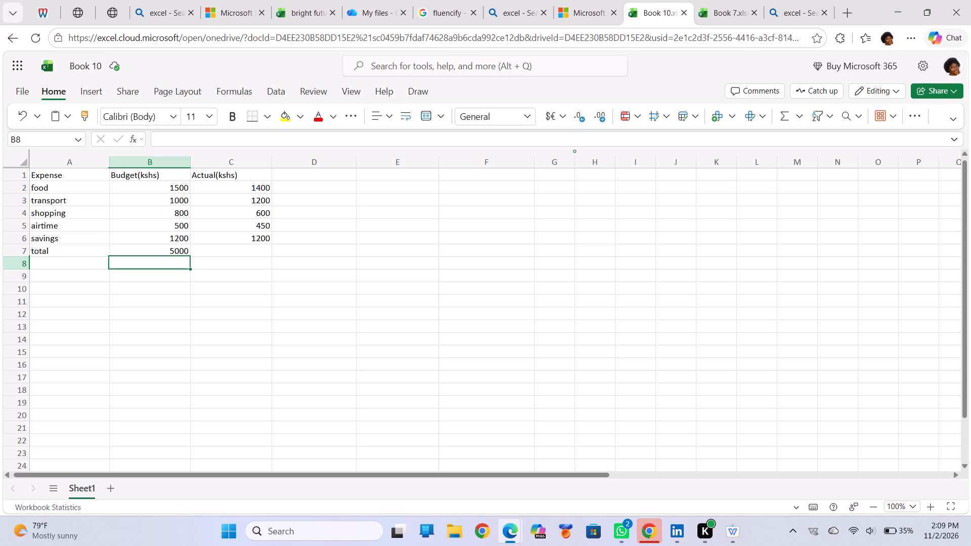
Total the Actual(kshs) amounts in cell C7 of the total row with the formula =SUM(C2:C6).
left_click(226, 251)
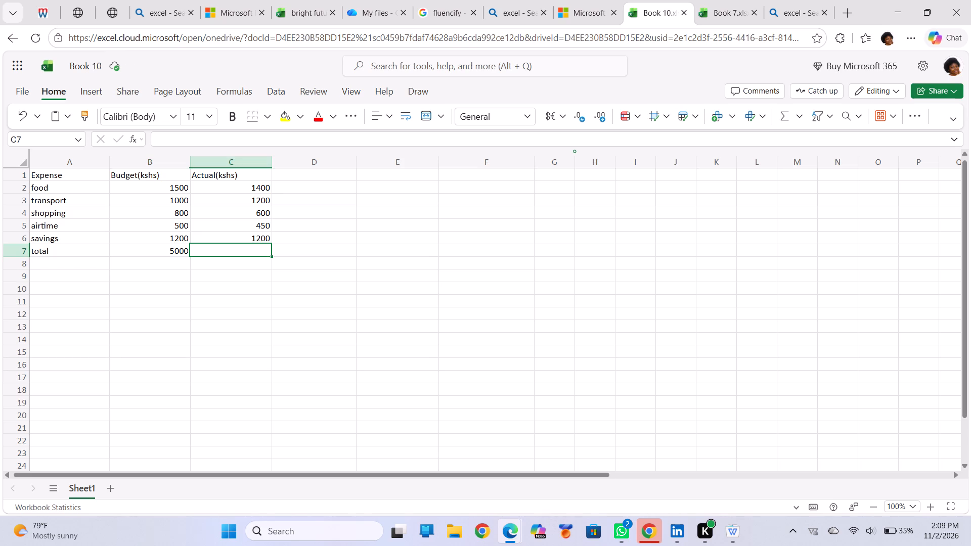
key("equal")
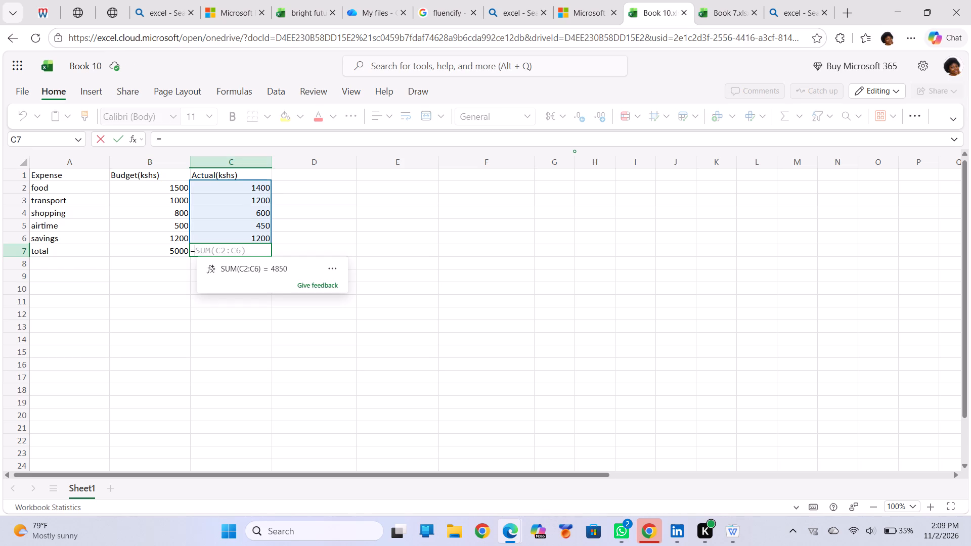
type("SUM")
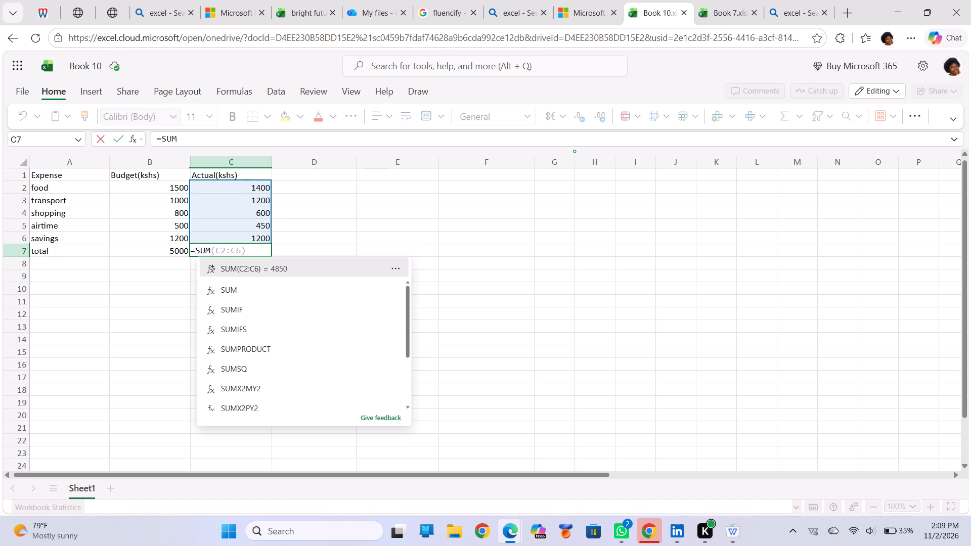
type("(C")
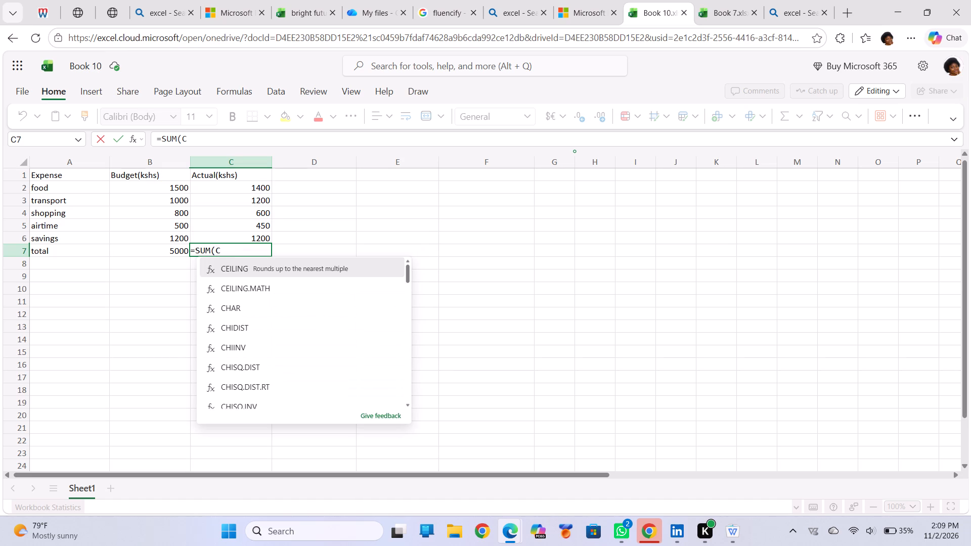
key("2")
key("shift+colon")
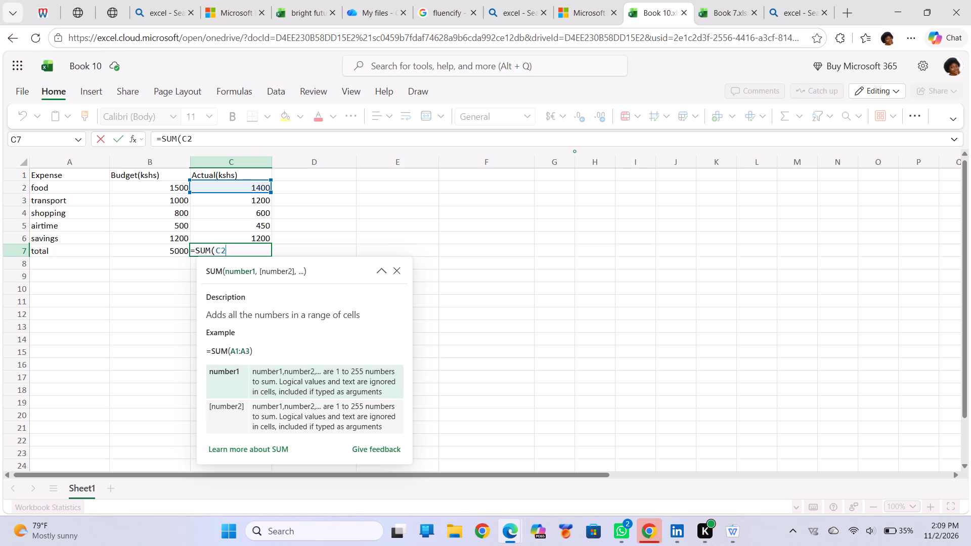
key("c")
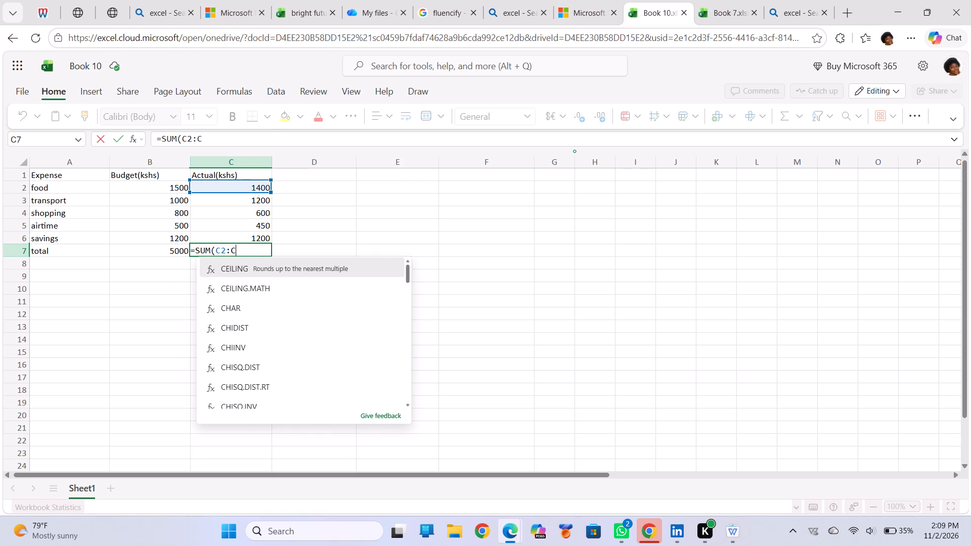
key("6")
key("shift+parenright")
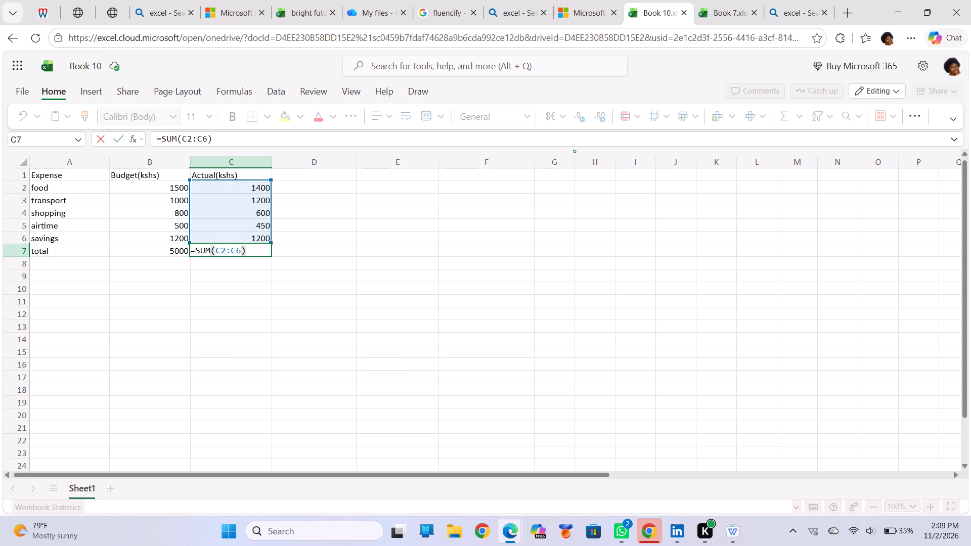
key("Return")
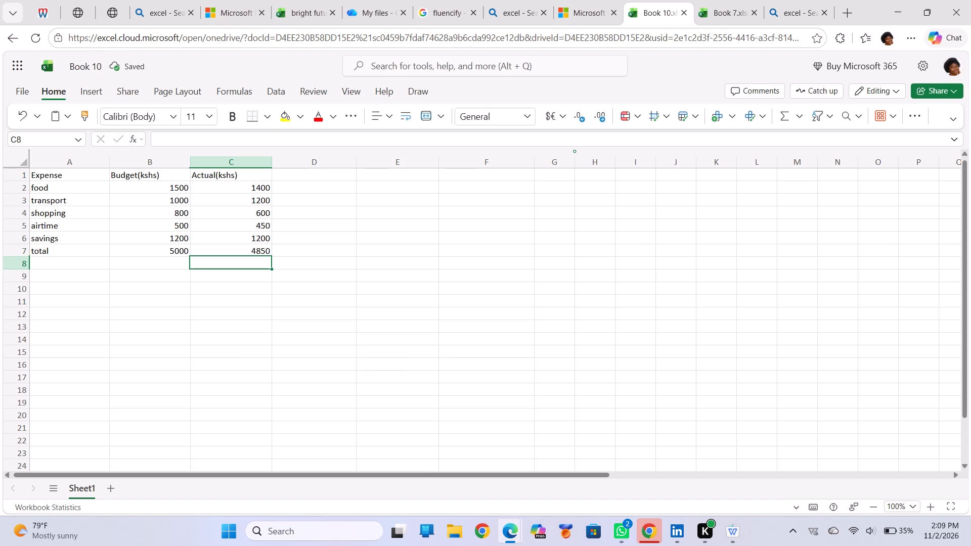
Add the row label "money remaining" in cell A8 below total.
left_click_drag(36, 277, 37, 263)
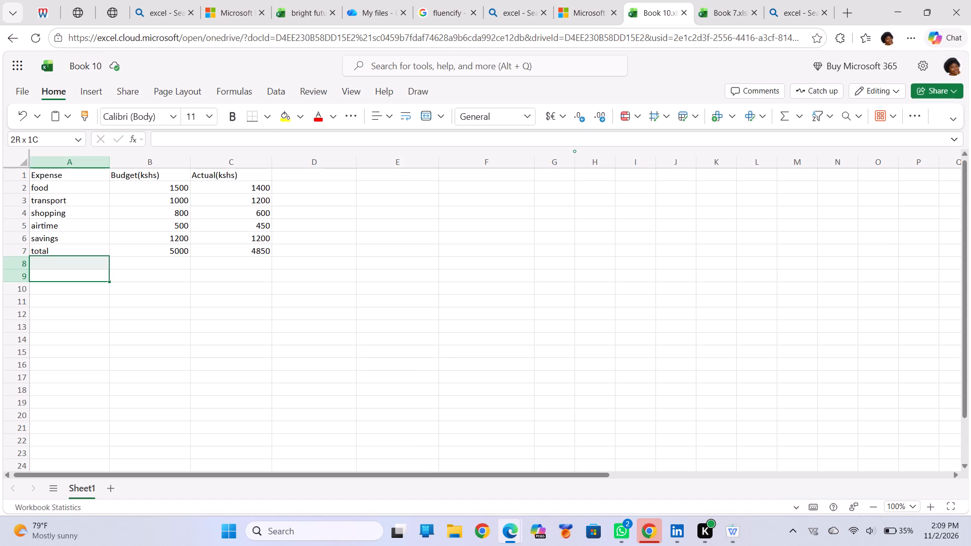
left_click(37, 263)
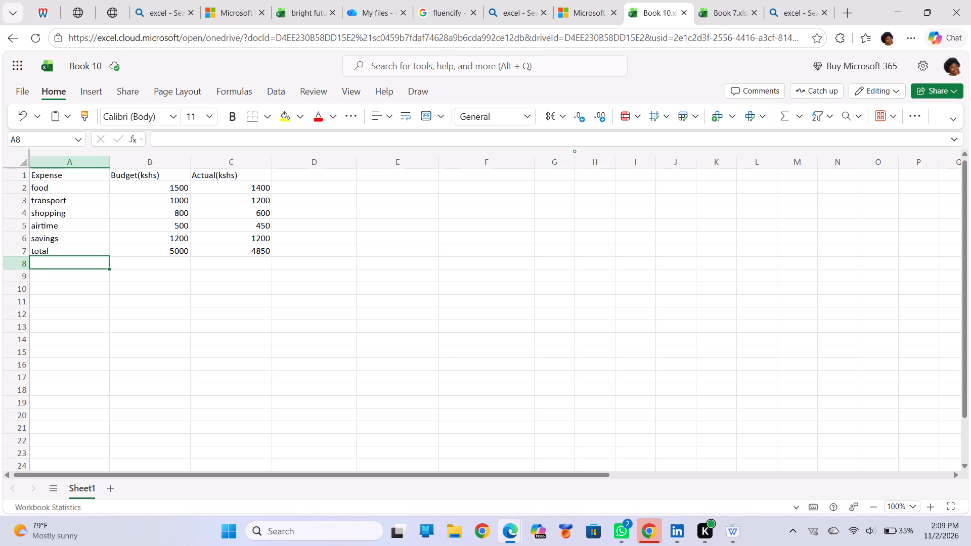
key("m")
type("ONER")
key("space")
key("BackSpace")
key("BackSpace")
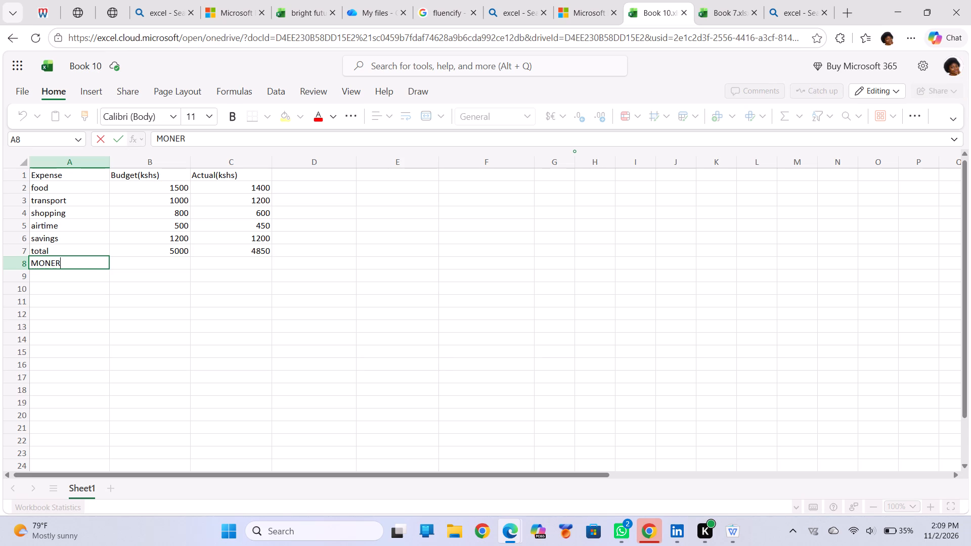
key("BackSpace")
key("BackSpace")
key("BackSpace")
key("BackSpace")
type("money")
key("space")
type("re")
type("maining")
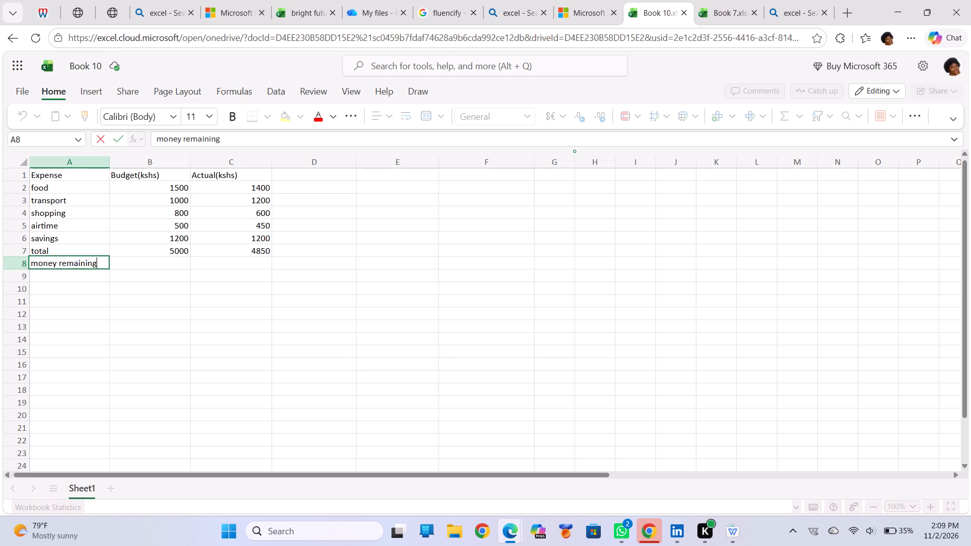
key("Return")
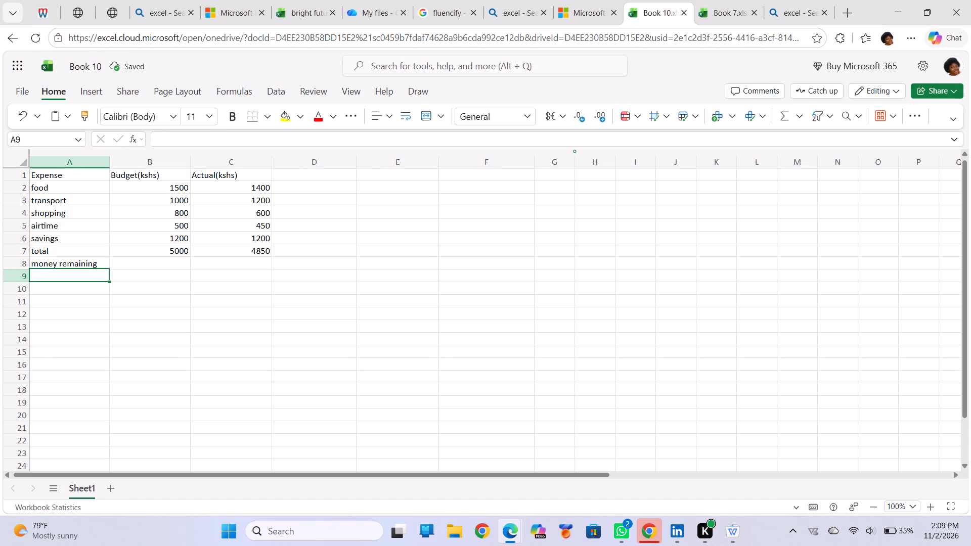
Select cell B8 in the money remaining row under Budget(kshs).
left_click(122, 262)
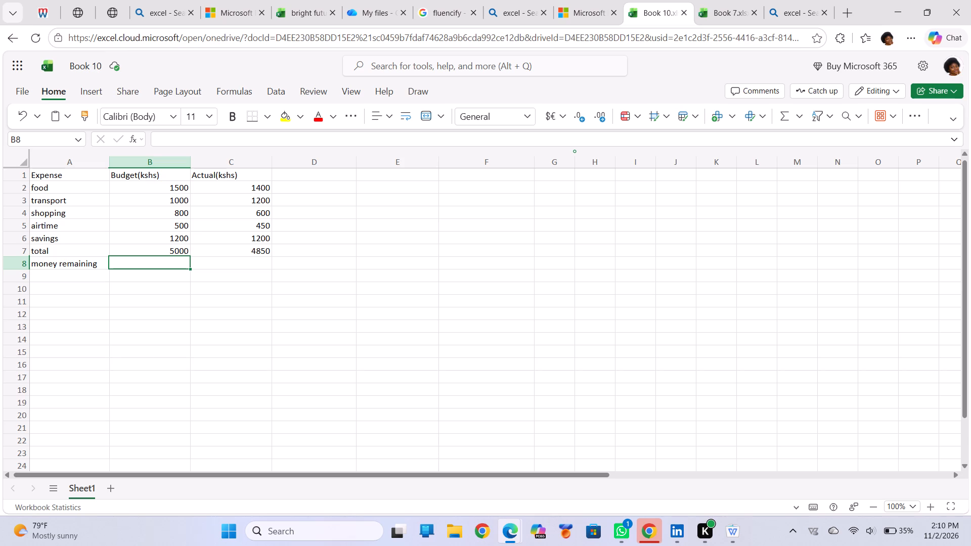
Calculate the money remaining in cell B8 by subtracting the actual total from the budget total with the formula =B7-C7.
left_click(148, 263)
key("equal")
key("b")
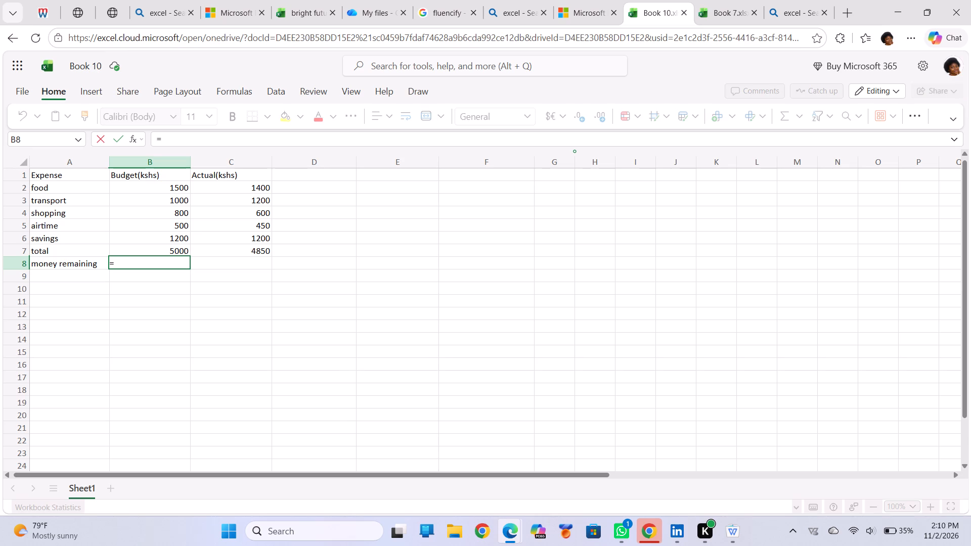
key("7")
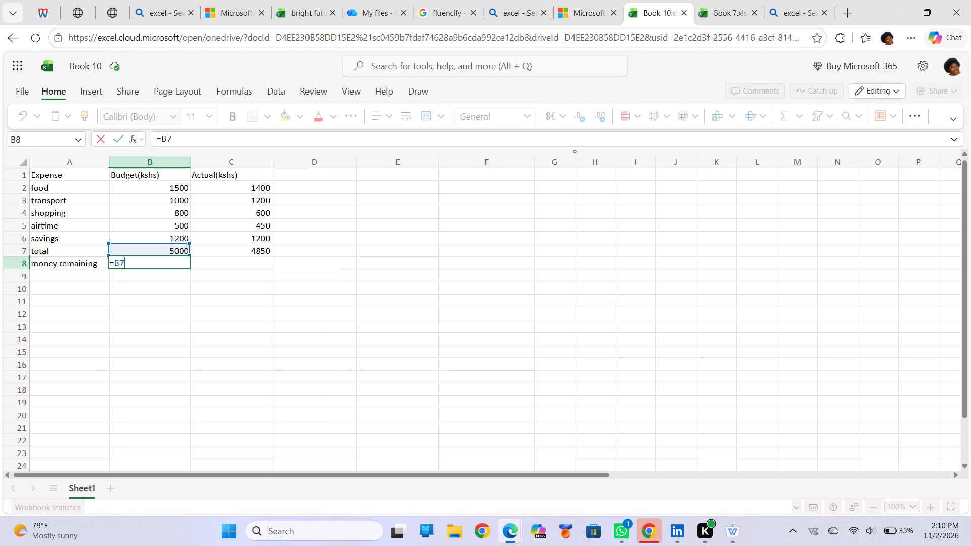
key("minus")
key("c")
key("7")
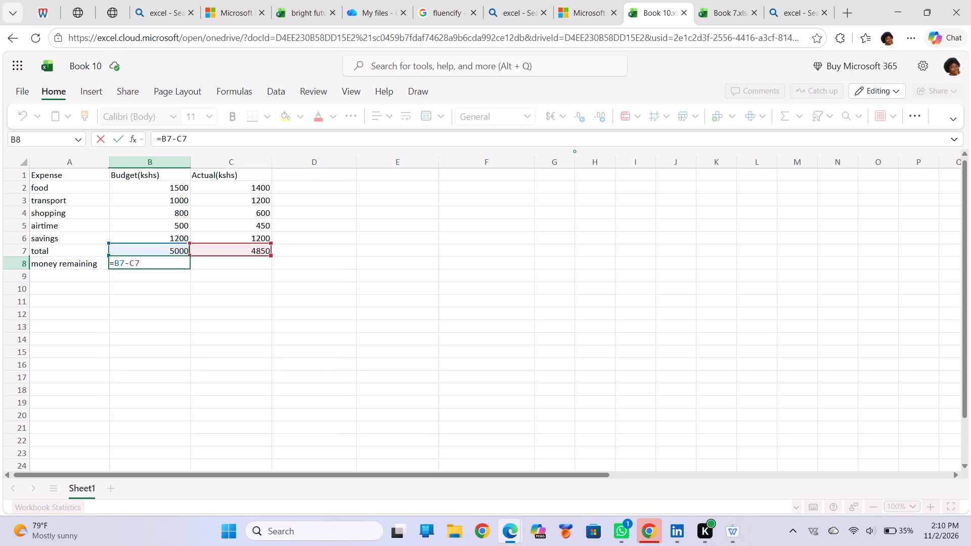
key("Return")
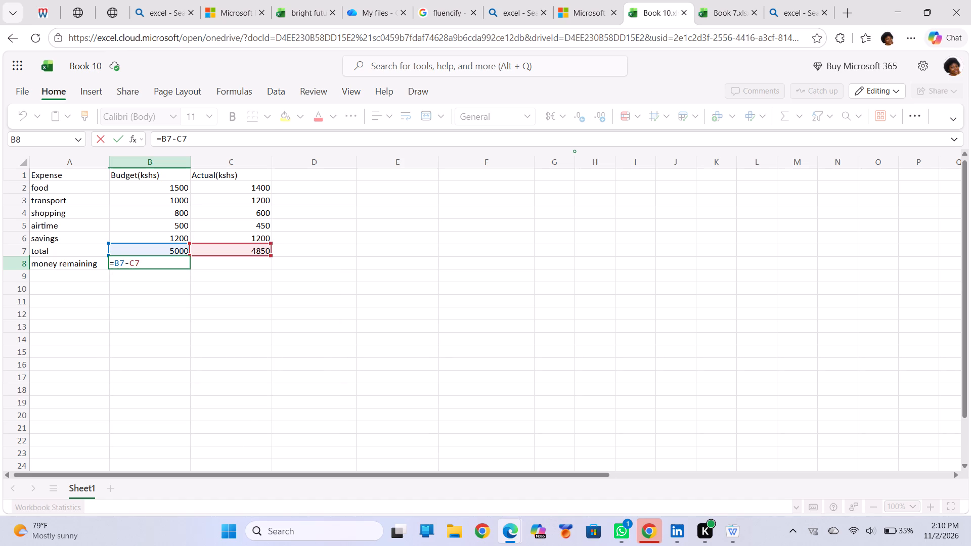
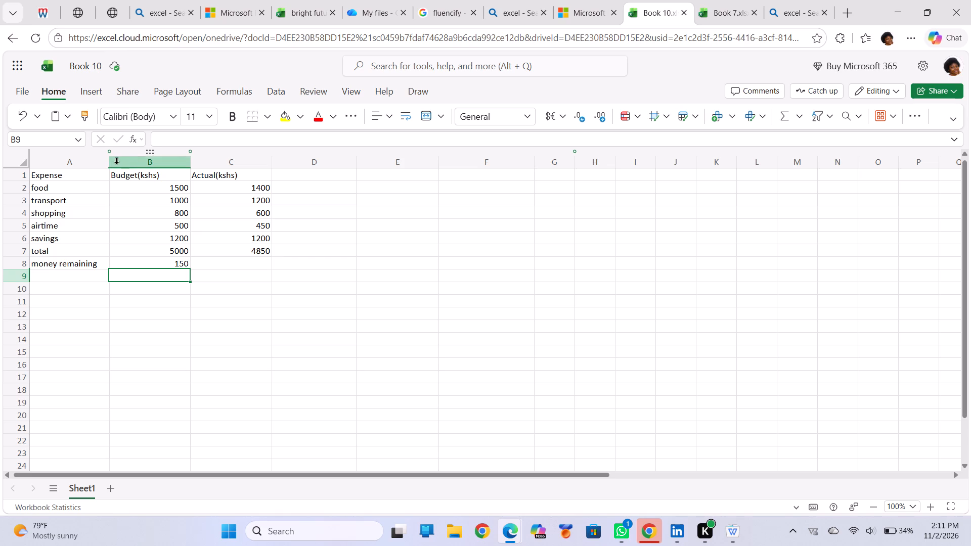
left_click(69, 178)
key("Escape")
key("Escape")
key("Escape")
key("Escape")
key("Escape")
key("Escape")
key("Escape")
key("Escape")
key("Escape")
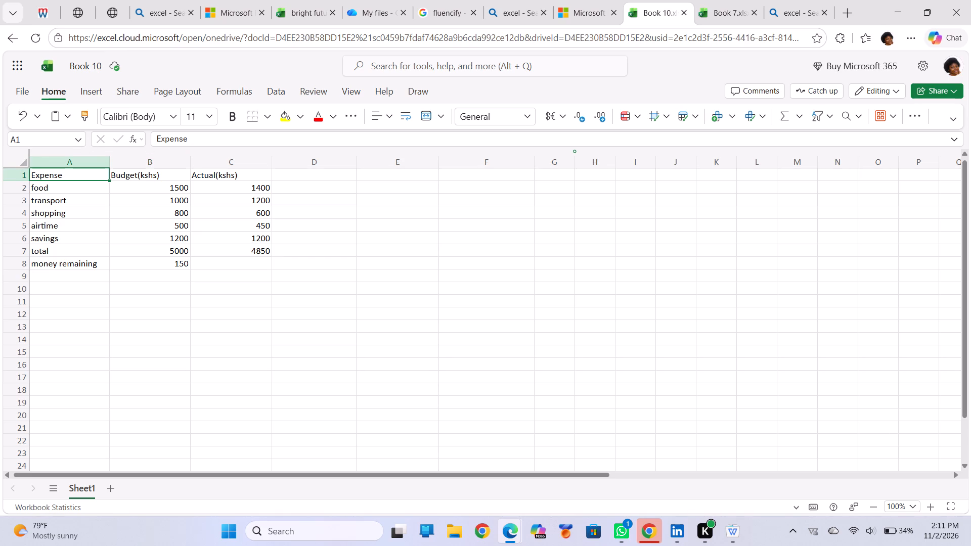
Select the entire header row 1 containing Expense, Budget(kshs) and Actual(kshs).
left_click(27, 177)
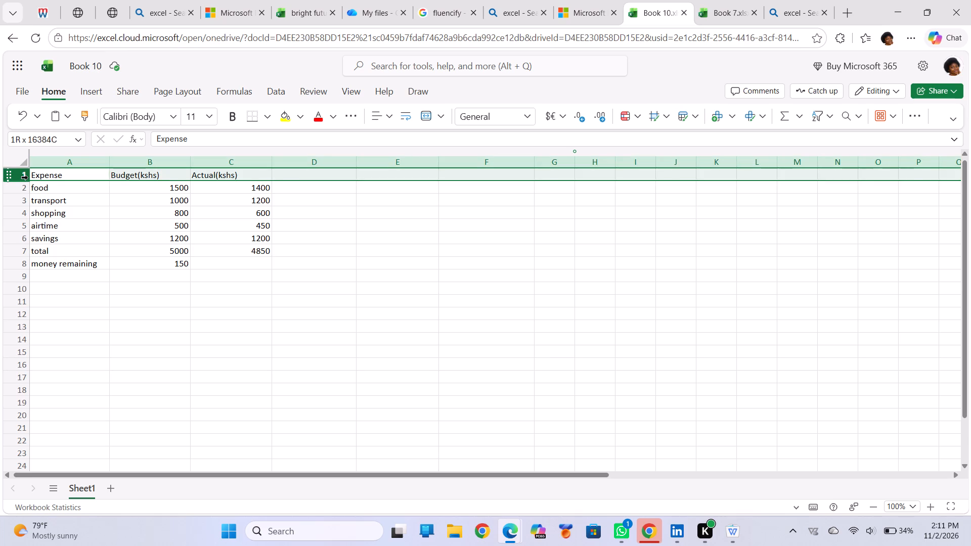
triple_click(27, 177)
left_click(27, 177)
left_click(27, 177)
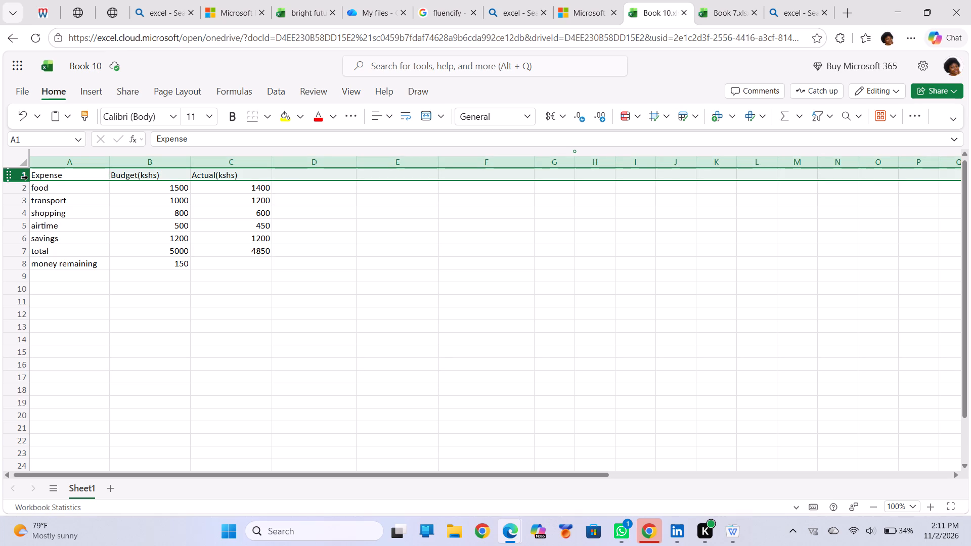
Replace the current cell reference with the start of a range reference, "A1:", to select table cells beginning at the Expense header.
left_click(26, 133)
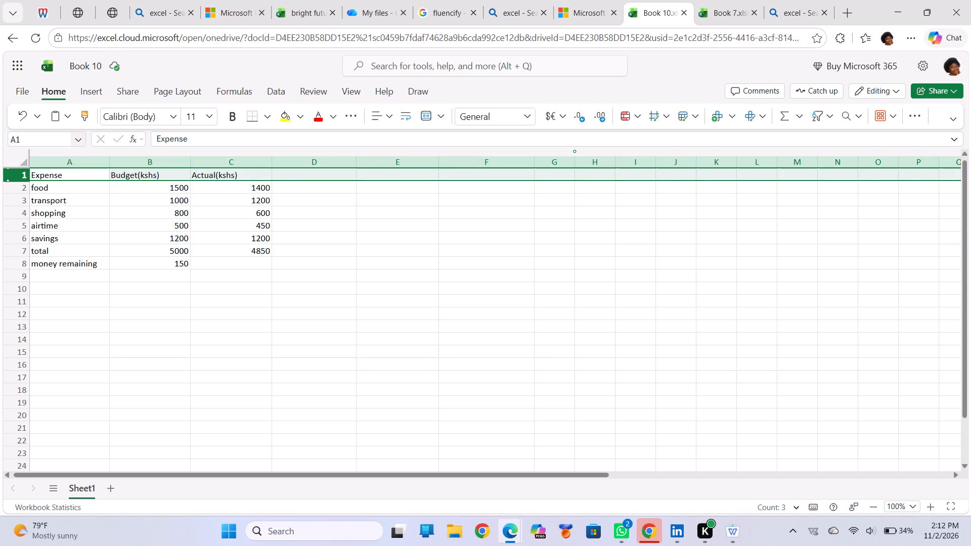
key("BackSpace")
key("BackSpace")
key("BackSpace")
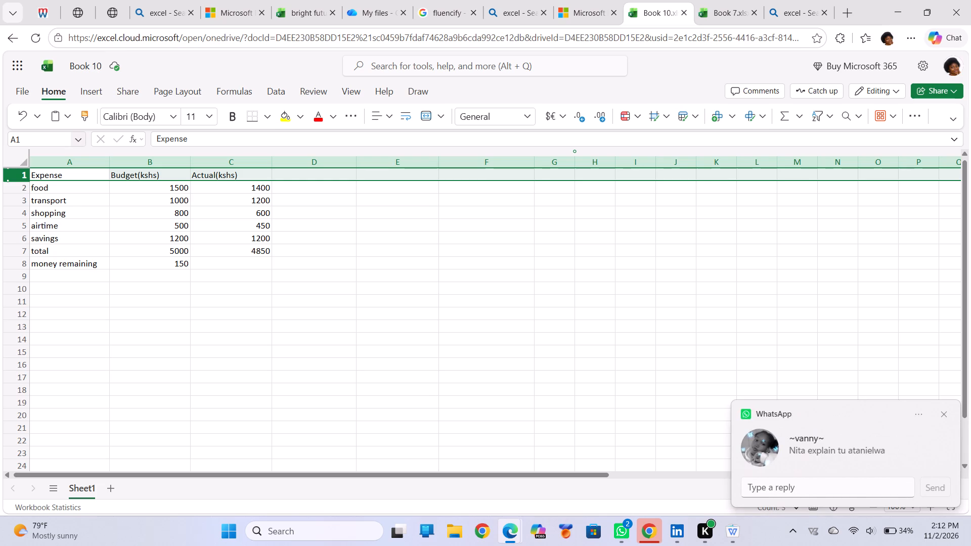
left_click(18, 131)
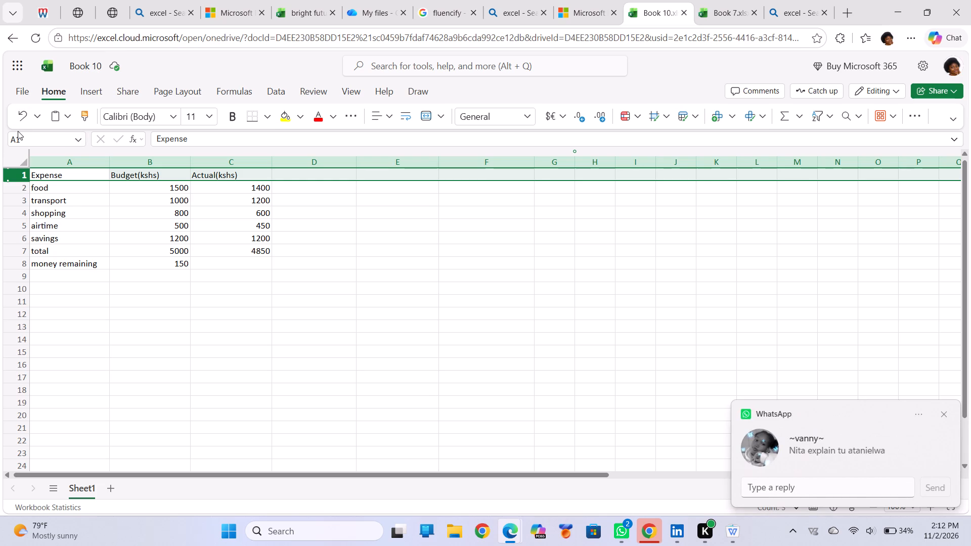
left_click(17, 140)
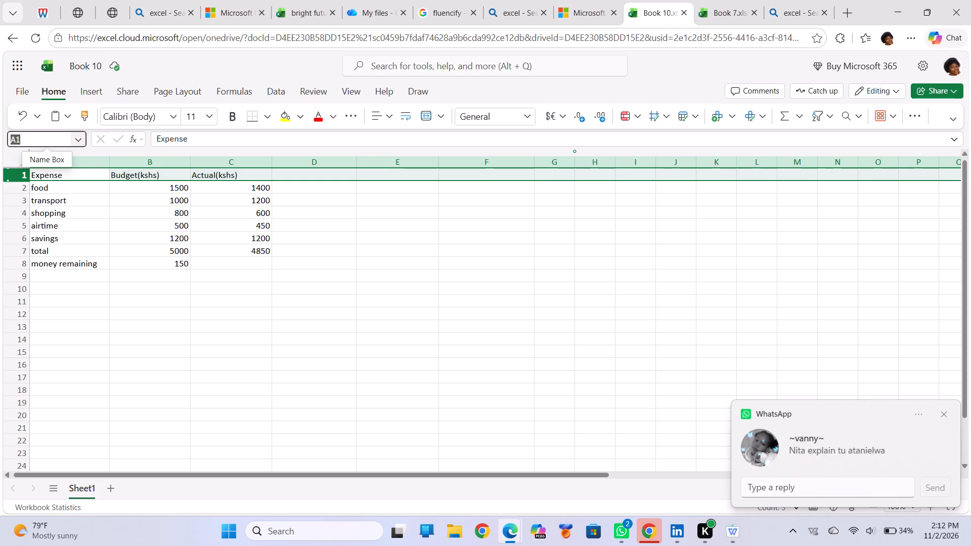
key("BackSpace")
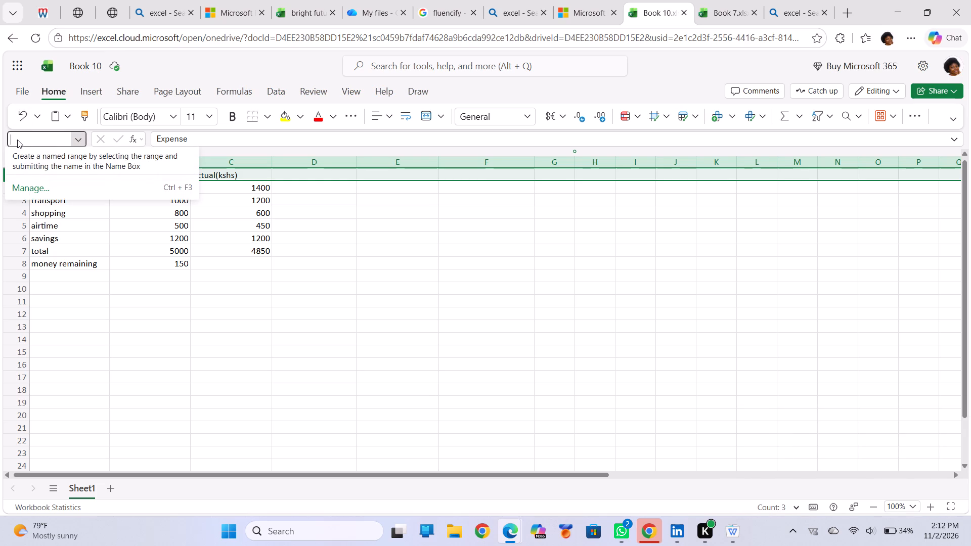
key("BackSpace")
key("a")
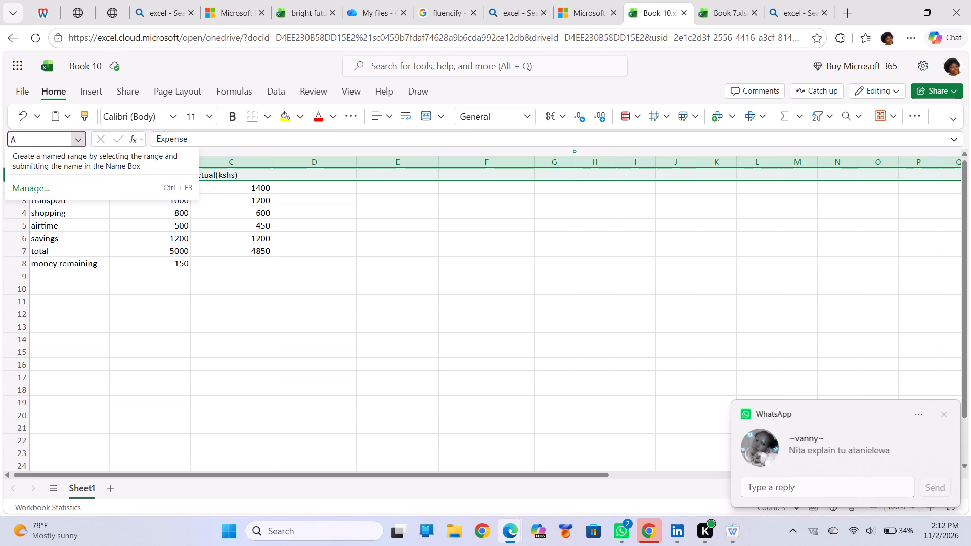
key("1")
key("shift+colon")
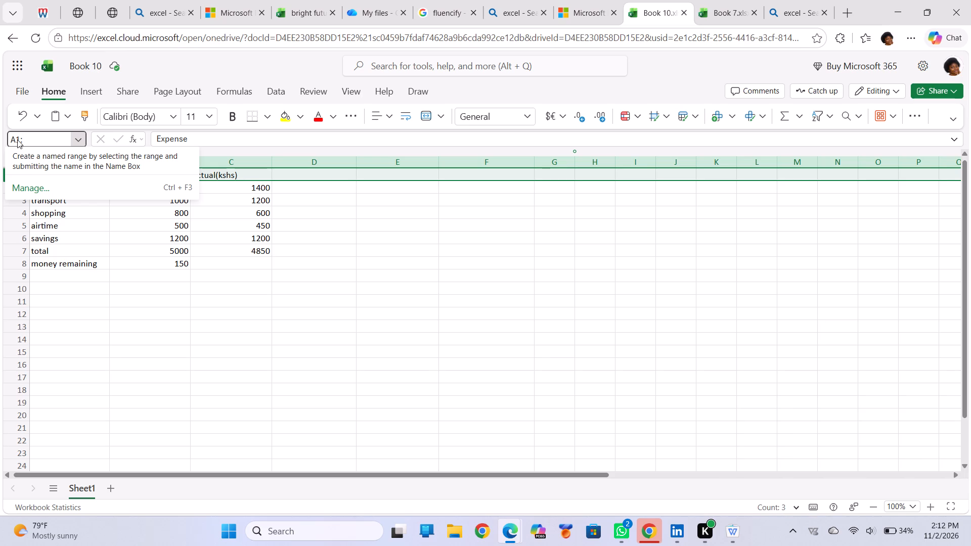
Make the header cells A1:C1 (Expense, Budget(kshs), Actual(kshs)) bold.
type("C1")
key("Return")
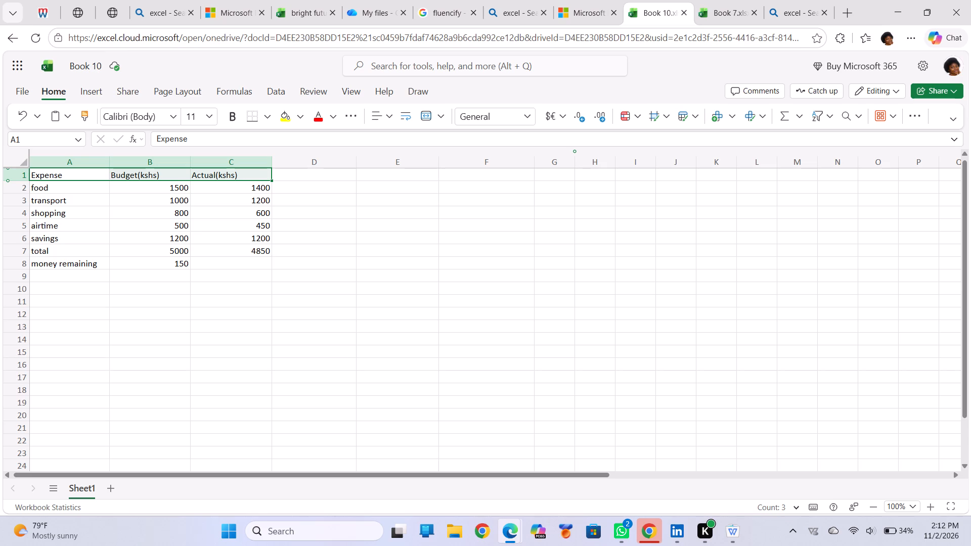
key("ctrl+b")
key("ctrl+b")
key("ctrl+b")
key("ctrl+b")
key("ctrl+b")
key("ctrl+b")
key("ctrl+b")
key("ctrl+b")
key("ctrl+b")
key("ctrl+b")
key("ctrl+b")
key("ctrl+b")
key("ctrl+b")
key("ctrl+b")
key("ctrl+b")
key("ctrl+b")
key("ctrl+b")
key("ctrl+b")
key("ctrl+b")
key("ctrl+b")
key("ctrl+b")
key("ctrl+b")
key("ctrl+b")
key("ctrl+b")
key("ctrl+b")
key("ctrl+b")
key("ctrl+b")
key("ctrl+b")
key("ctrl+b")
key("ctrl+b")
key("ctrl+b")
key("ctrl+b")
key("ctrl+b")
key("ctrl+b")
key("ctrl+b")
key("ctrl+b")
key("ctrl+b")
key("ctrl+b")
key("ctrl+b")
key("ctrl+b")
key("ctrl+b")
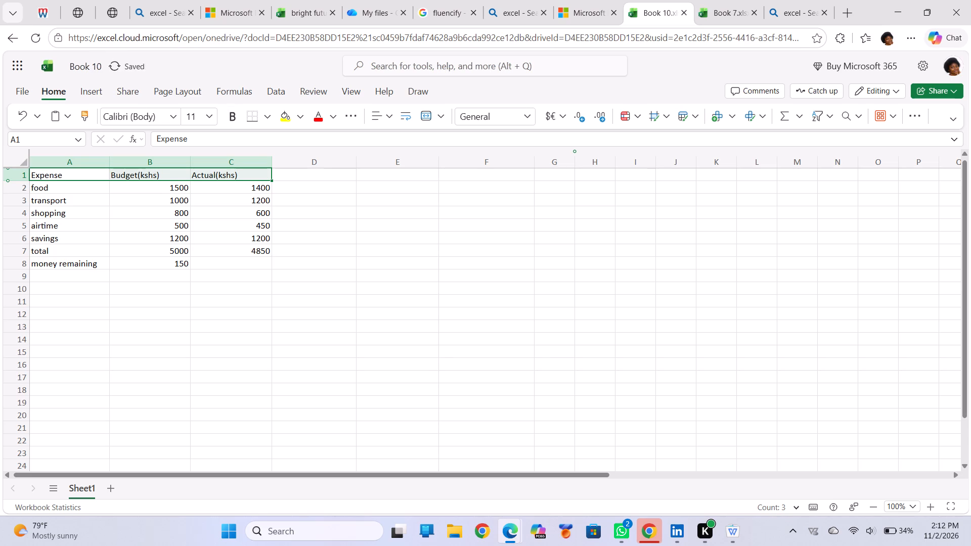
key("ctrl+b")
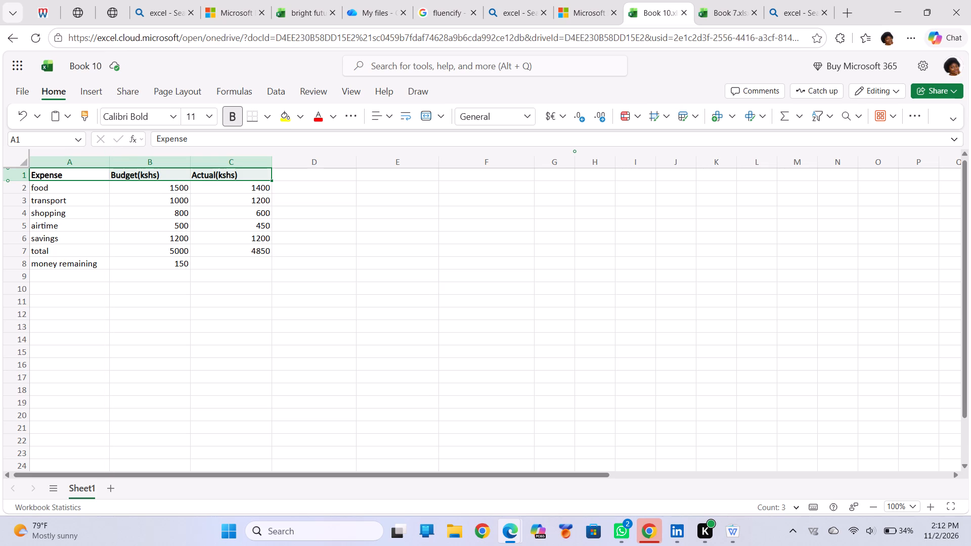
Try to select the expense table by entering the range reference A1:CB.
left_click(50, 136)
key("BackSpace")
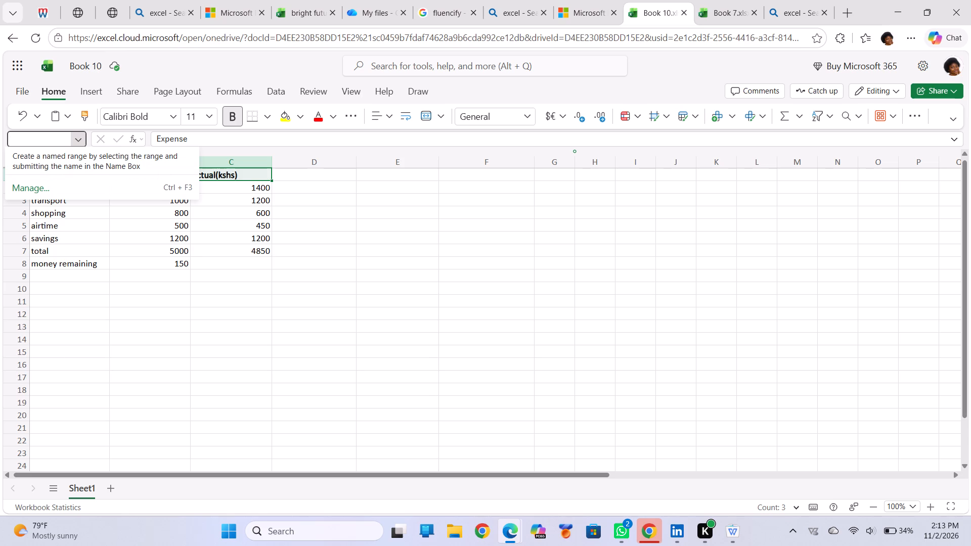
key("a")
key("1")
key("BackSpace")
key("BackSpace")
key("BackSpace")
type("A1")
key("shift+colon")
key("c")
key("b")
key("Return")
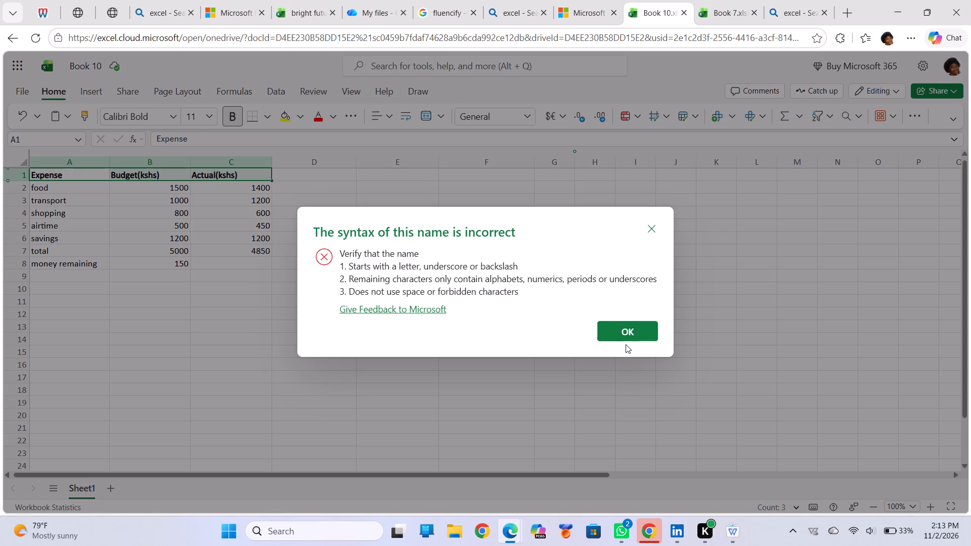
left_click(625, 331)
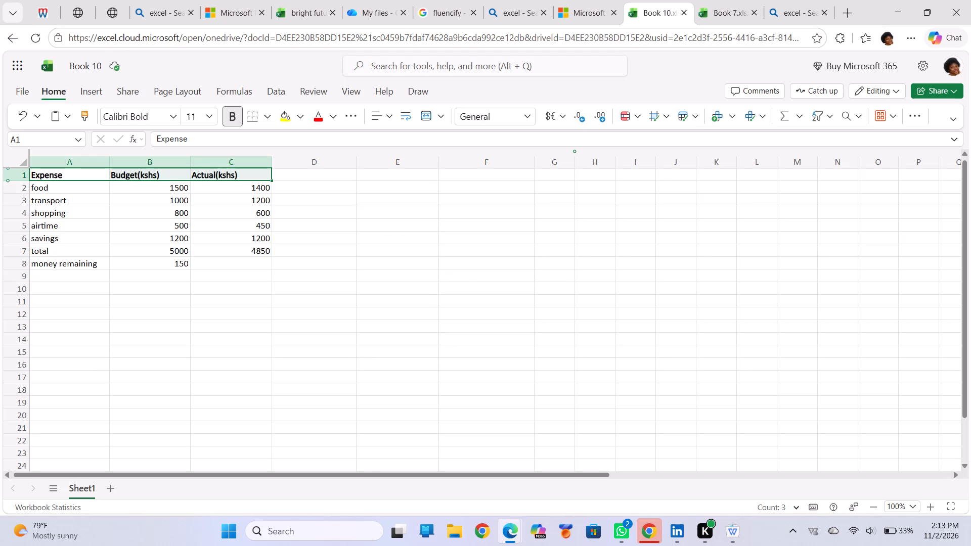
Select the whole expense table, range A1:C8, from the header row through the money remaining row.
double_click(24, 142)
key("BackSpace")
key("BackSpace")
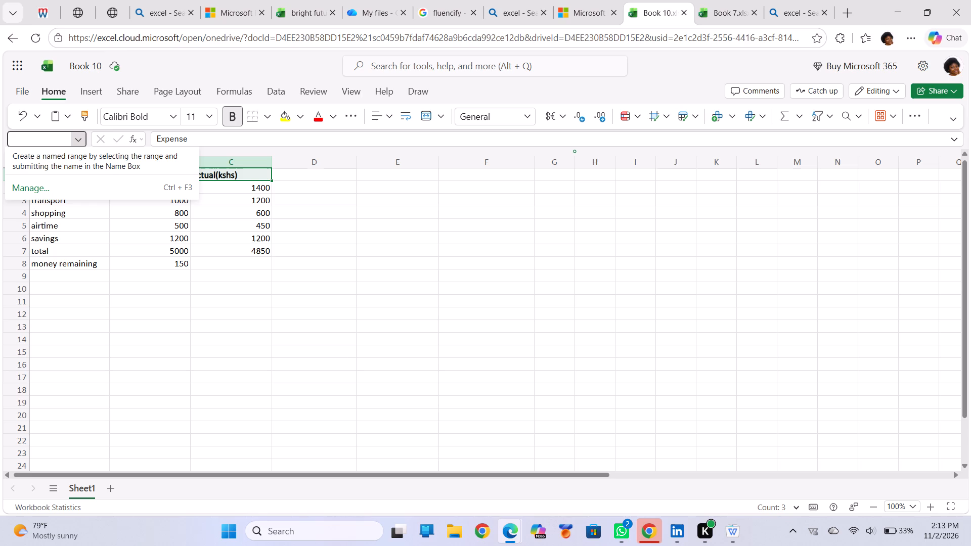
key("a")
key("shift+colon")
key("BackSpace")
type("A1")
key("BackSpace")
key("BackSpace")
key("1")
key("shift+colon")
key("c")
key("8")
key("Return")
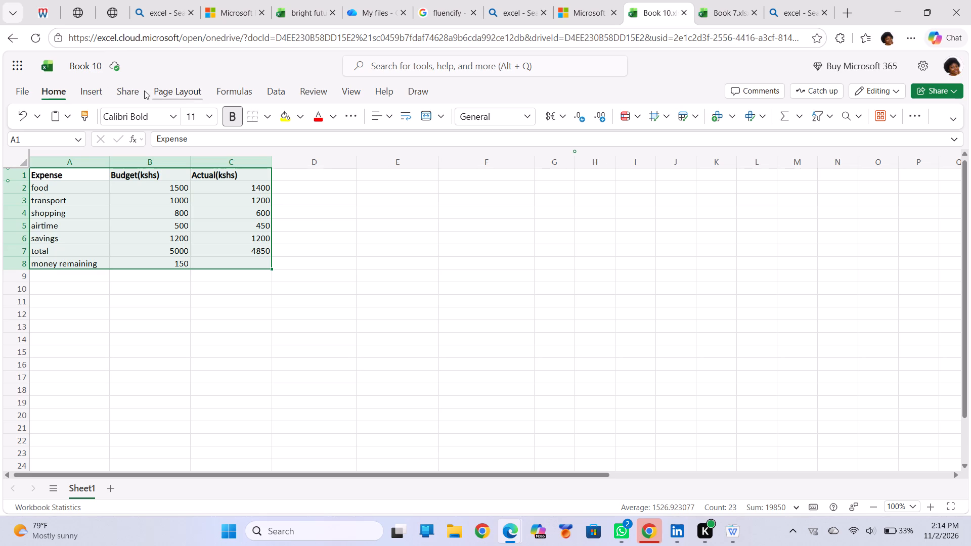
left_click(53, 88)
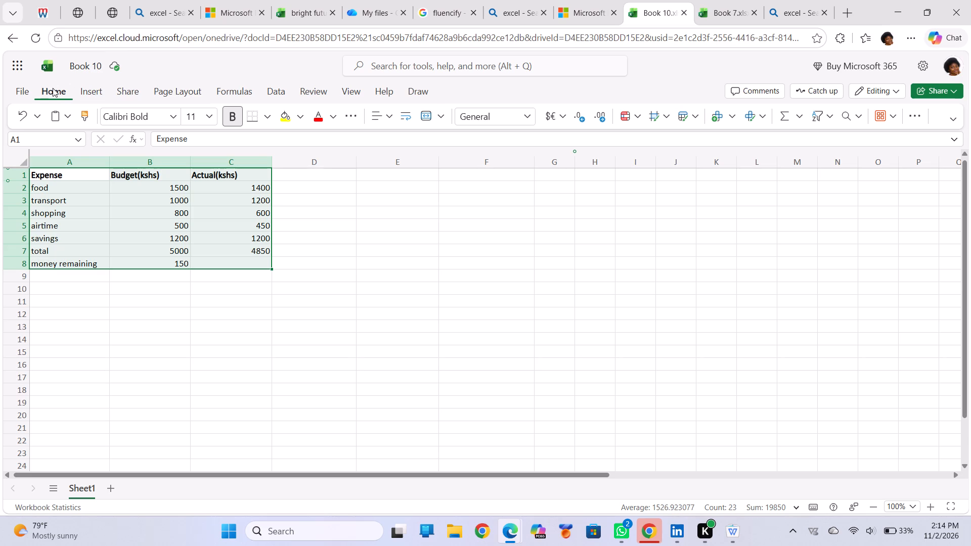
left_click(53, 88)
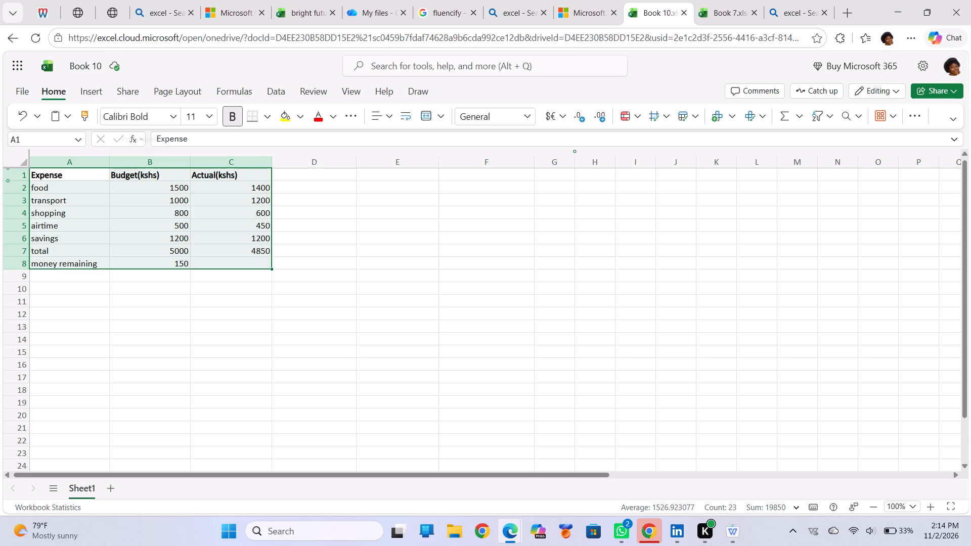
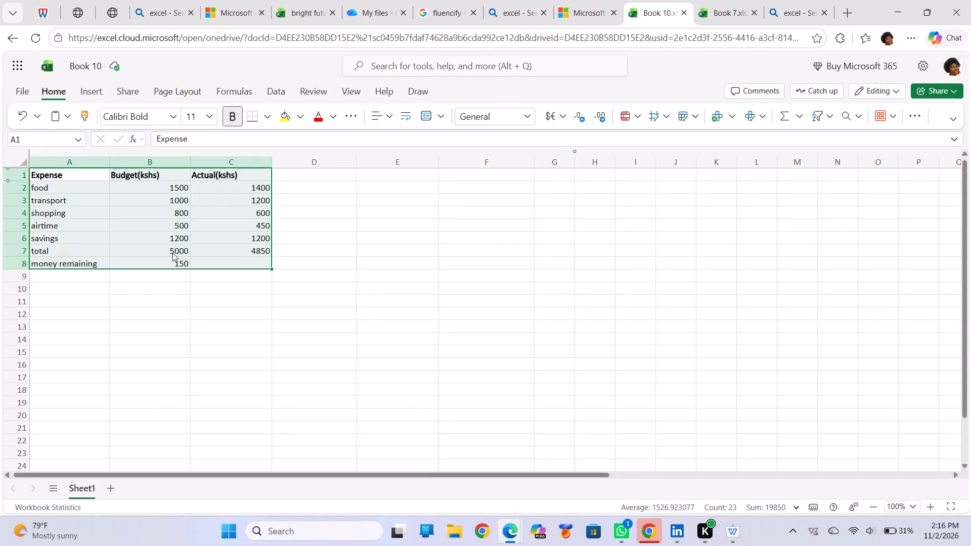
Deselect the expense table by moving to cell B1, and clear the displayed cell reference for entering a new one.
key("Right")
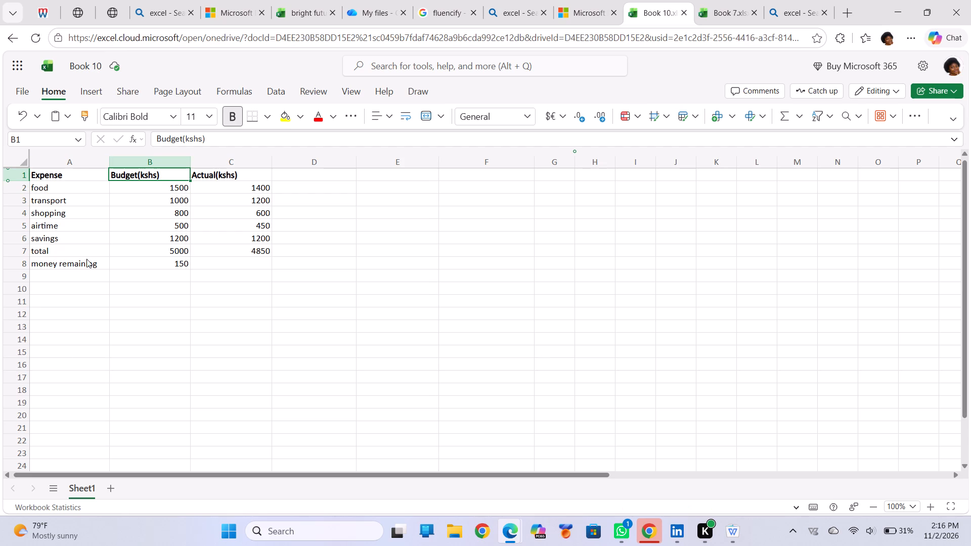
left_click(38, 136)
left_click(38, 136)
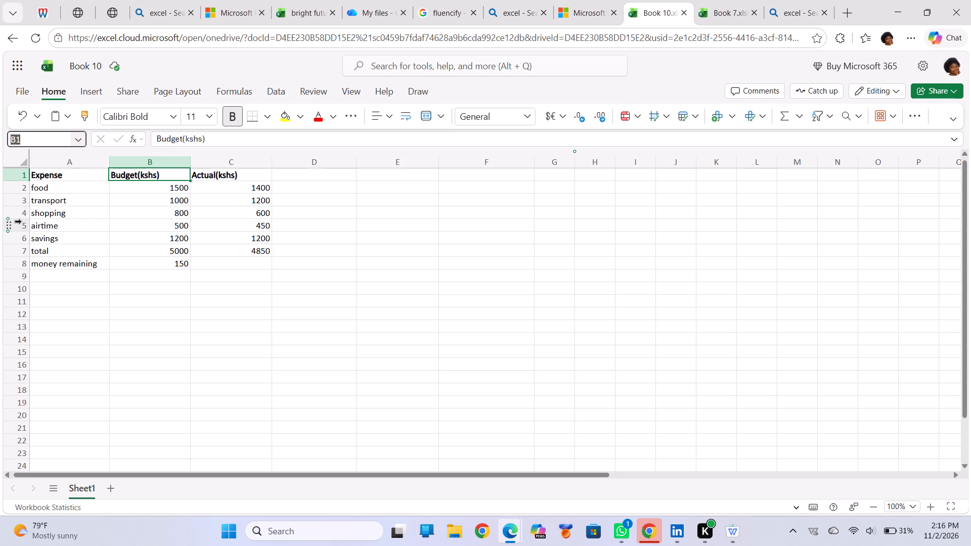
left_click(36, 146)
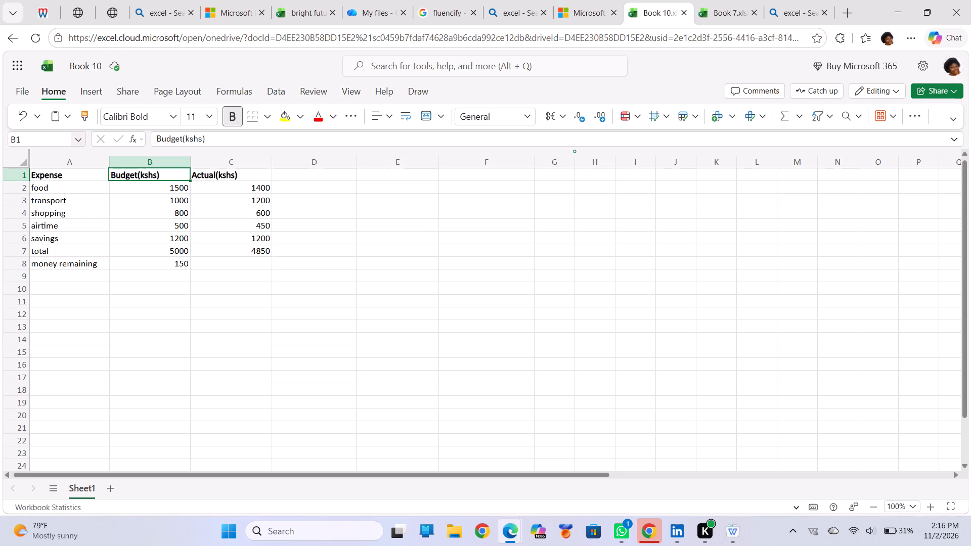
left_click(36, 146)
double_click(36, 146)
key("BackSpace")
key("BackSpace")
double_click(20, 138)
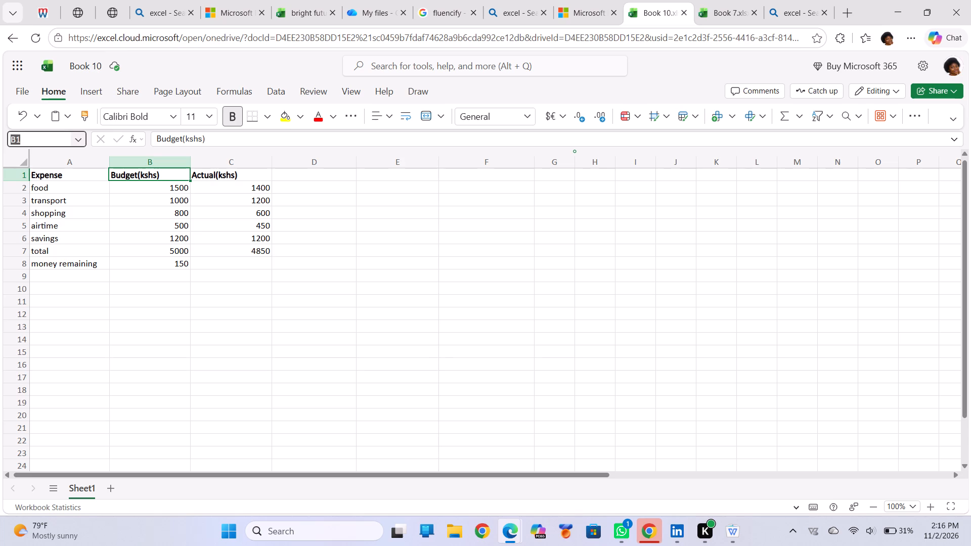
key("BackSpace")
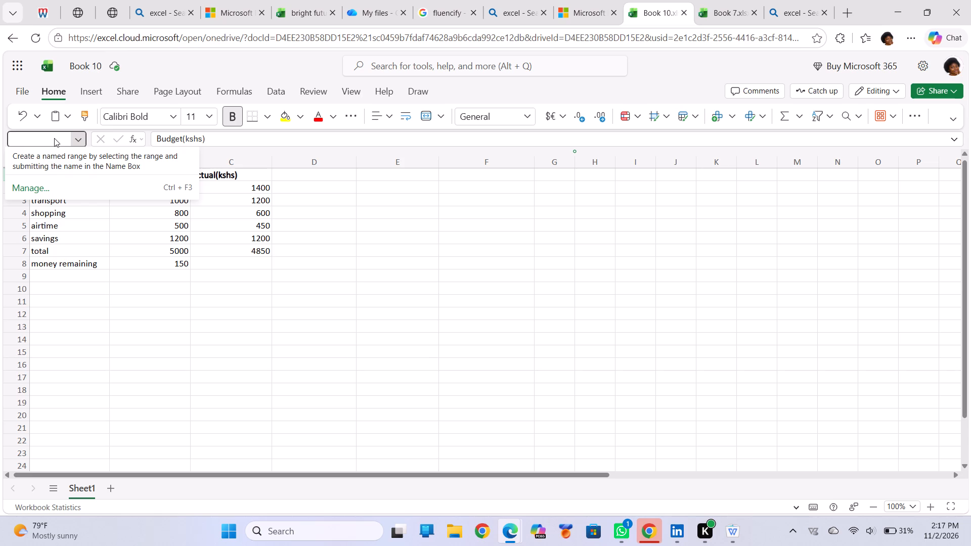
Select the full expense table by entering the range reference A1:C8.
key("a")
key("1")
key("shift+colon")
key("c")
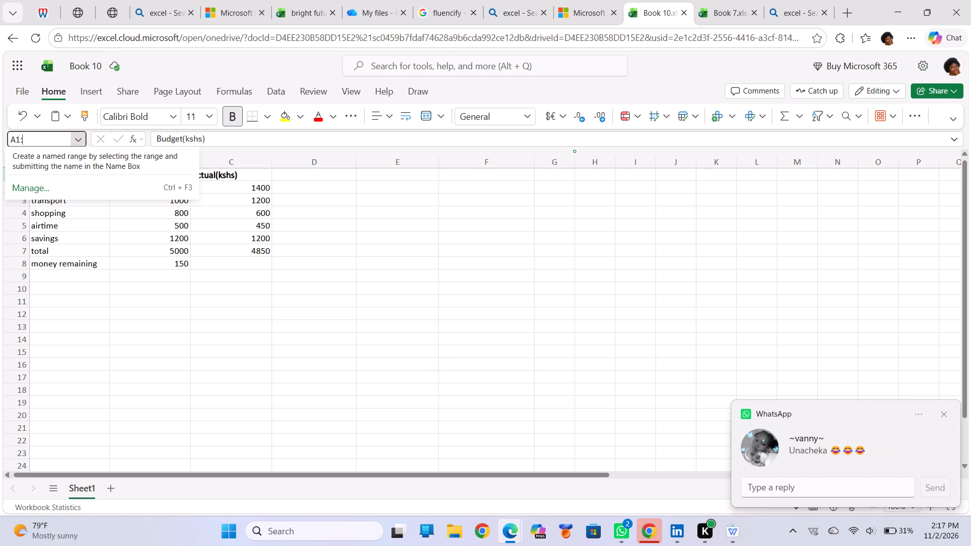
key("8")
key("Return")
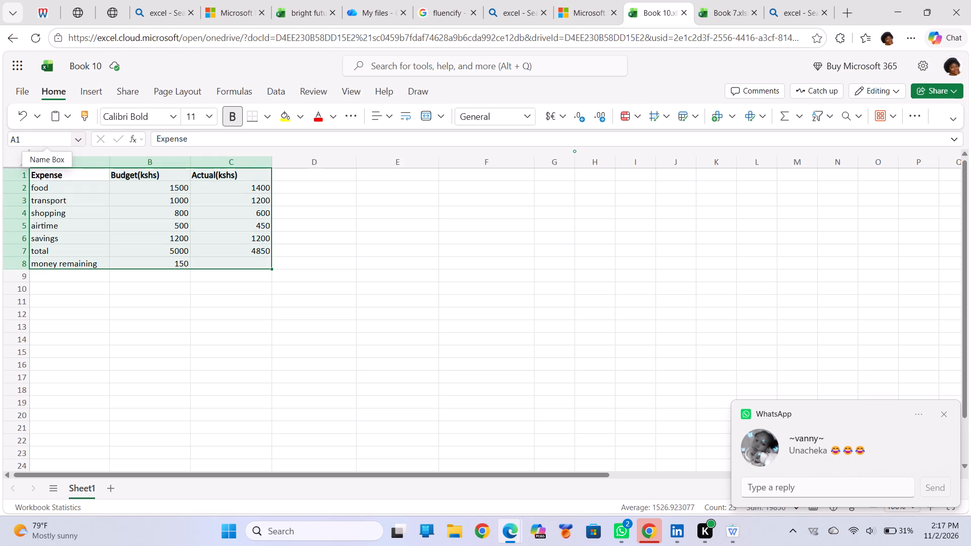
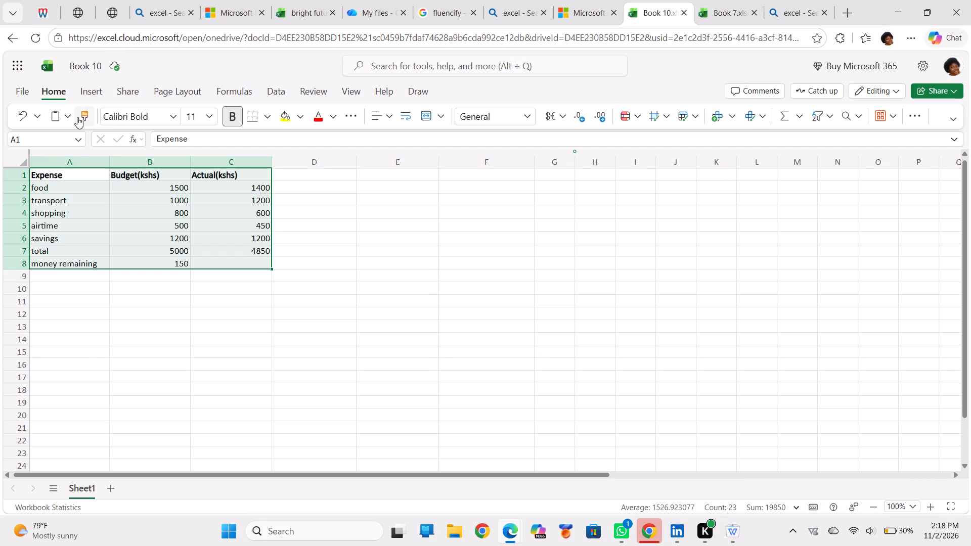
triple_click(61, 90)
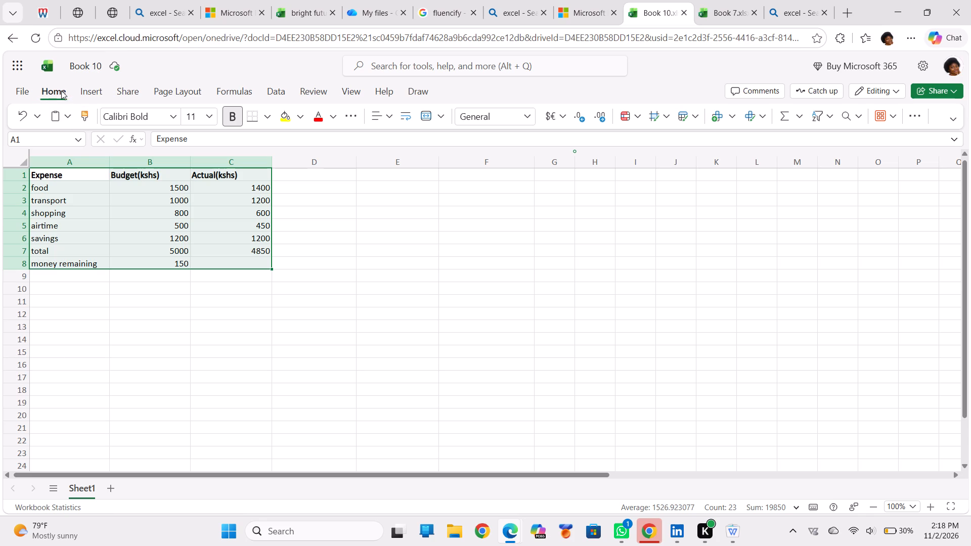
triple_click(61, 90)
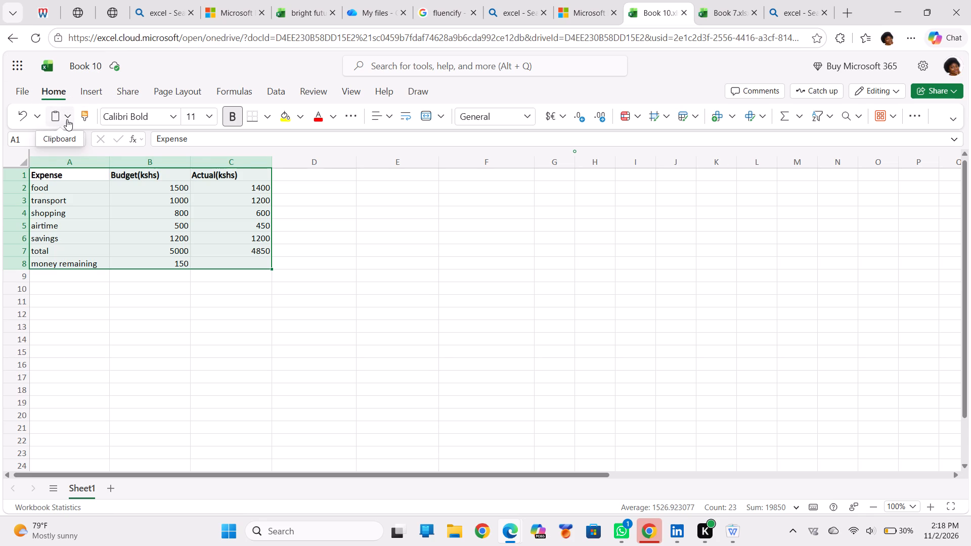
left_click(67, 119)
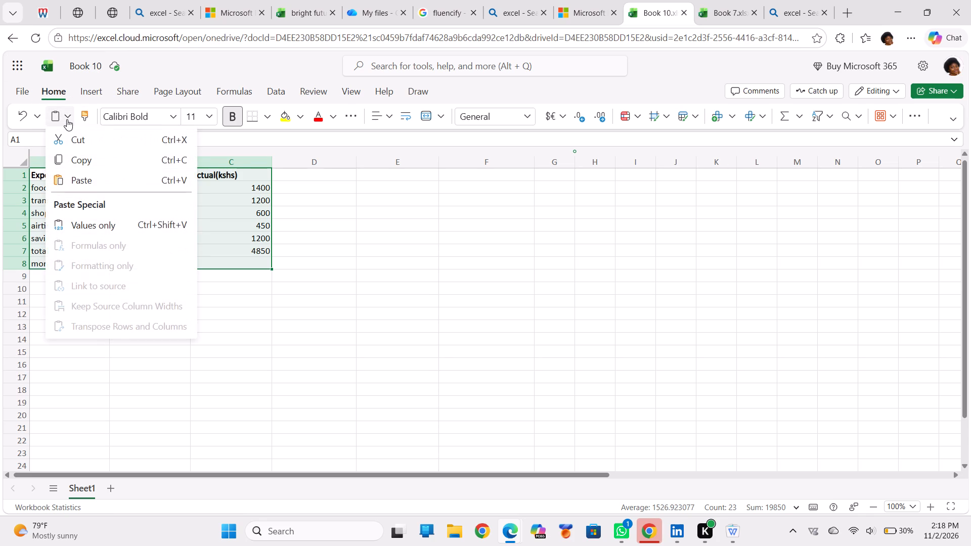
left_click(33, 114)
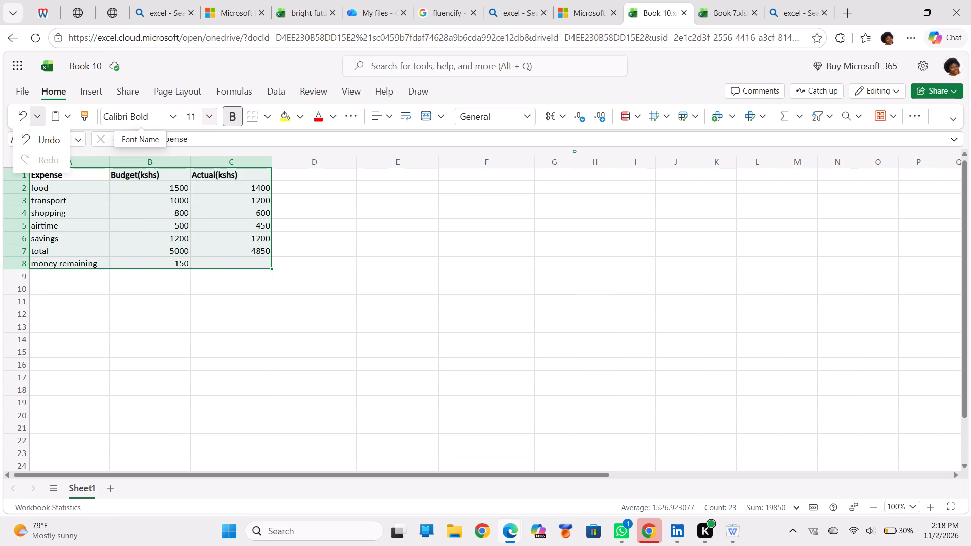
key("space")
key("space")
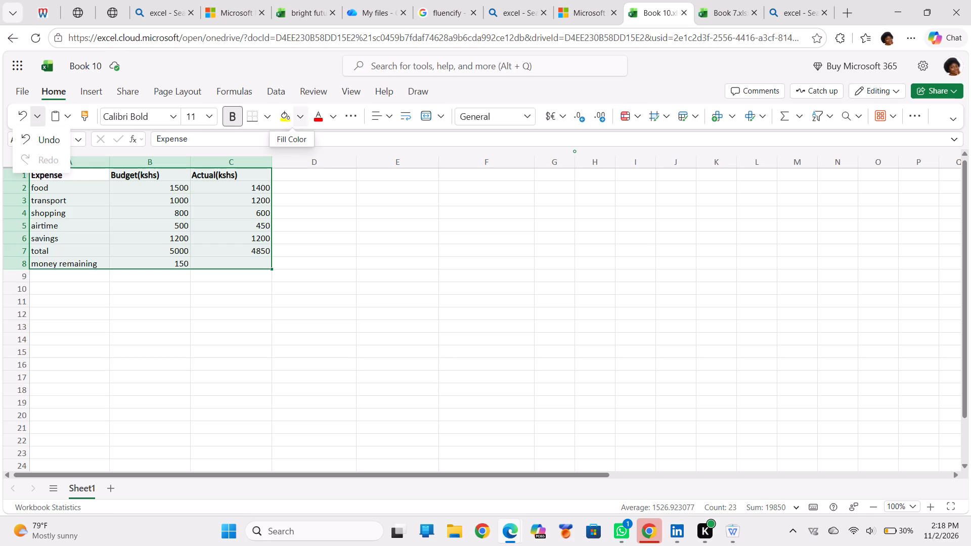
Examine the light, medium and dark Format As Table styles available for the selected expense range A1:C8.
left_click(682, 110)
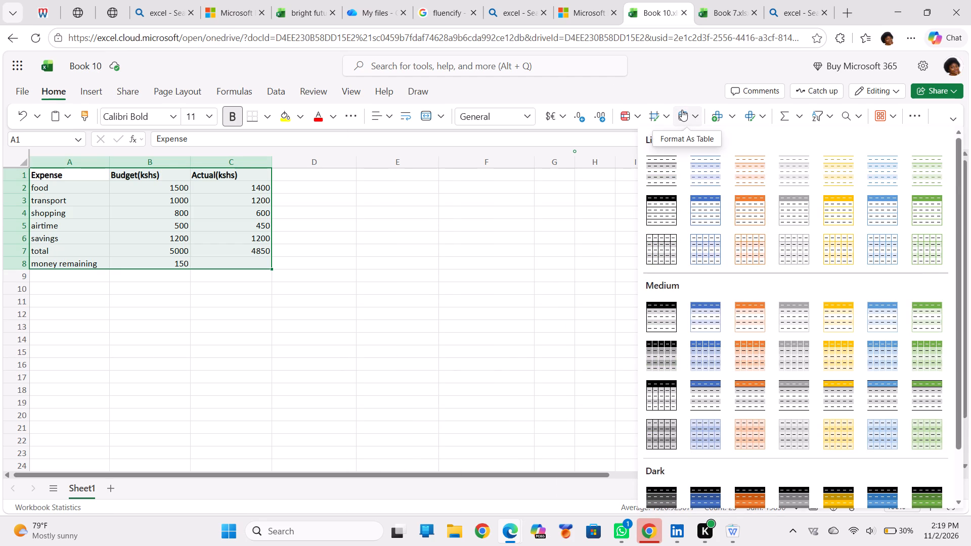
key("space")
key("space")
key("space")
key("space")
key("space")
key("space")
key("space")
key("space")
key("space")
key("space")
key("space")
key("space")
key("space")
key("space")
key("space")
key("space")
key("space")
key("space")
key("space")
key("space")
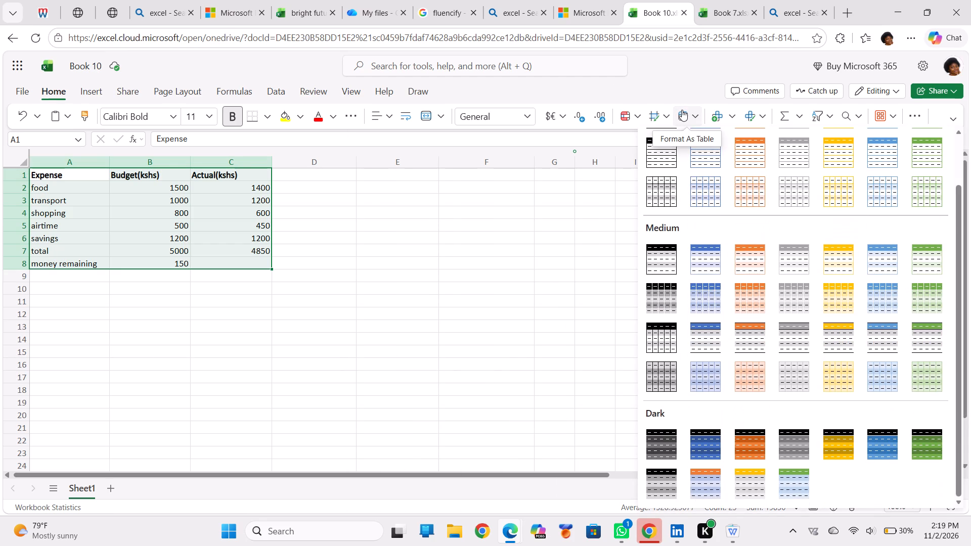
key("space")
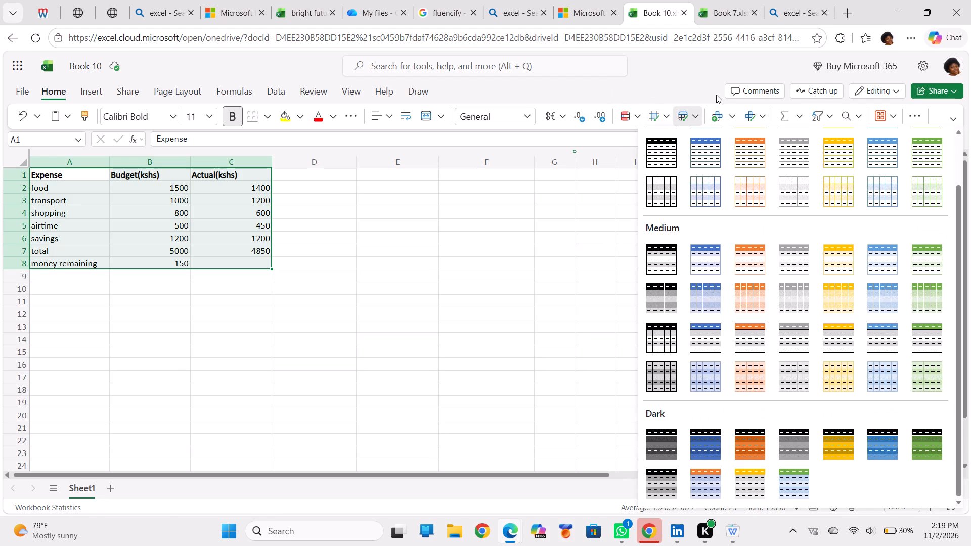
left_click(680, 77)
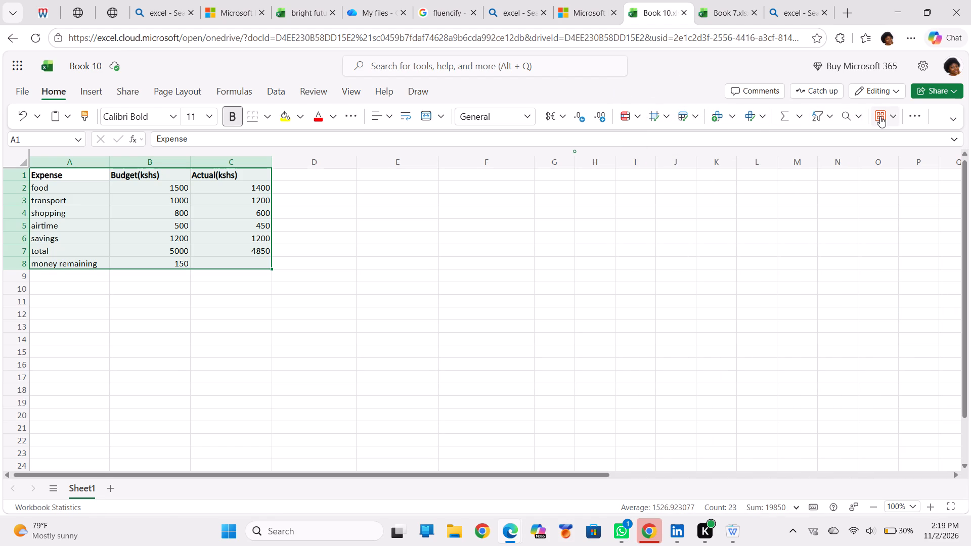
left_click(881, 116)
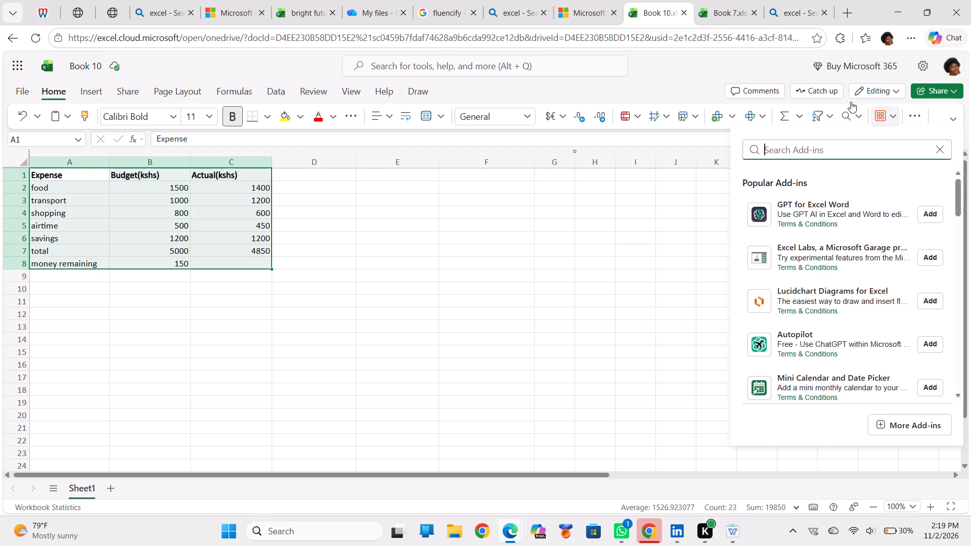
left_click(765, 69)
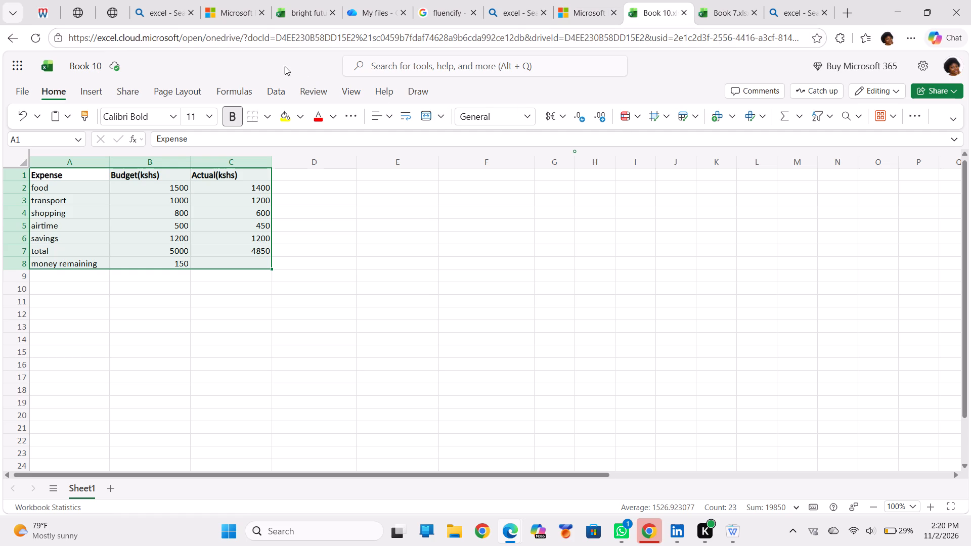
Open the border options for the selected expense table, range A1:C8.
left_click(266, 115)
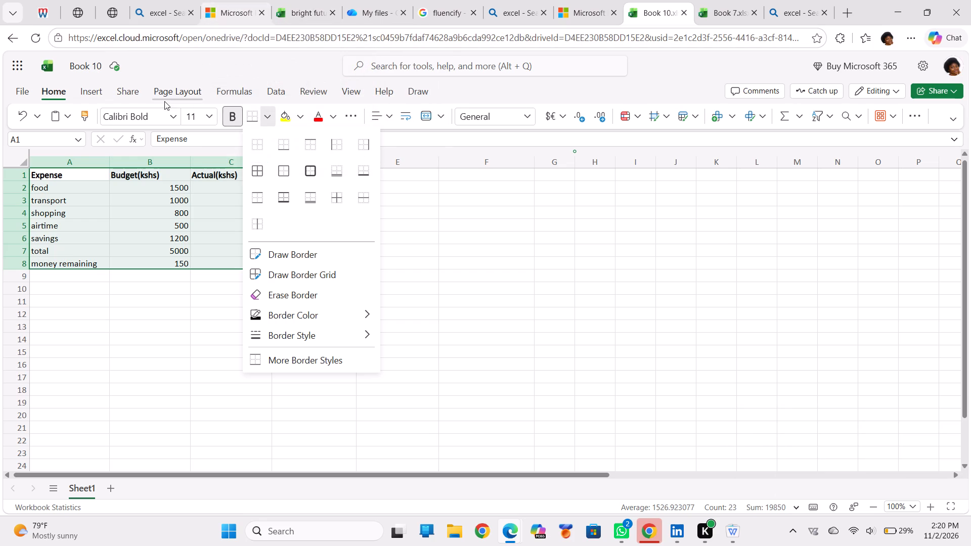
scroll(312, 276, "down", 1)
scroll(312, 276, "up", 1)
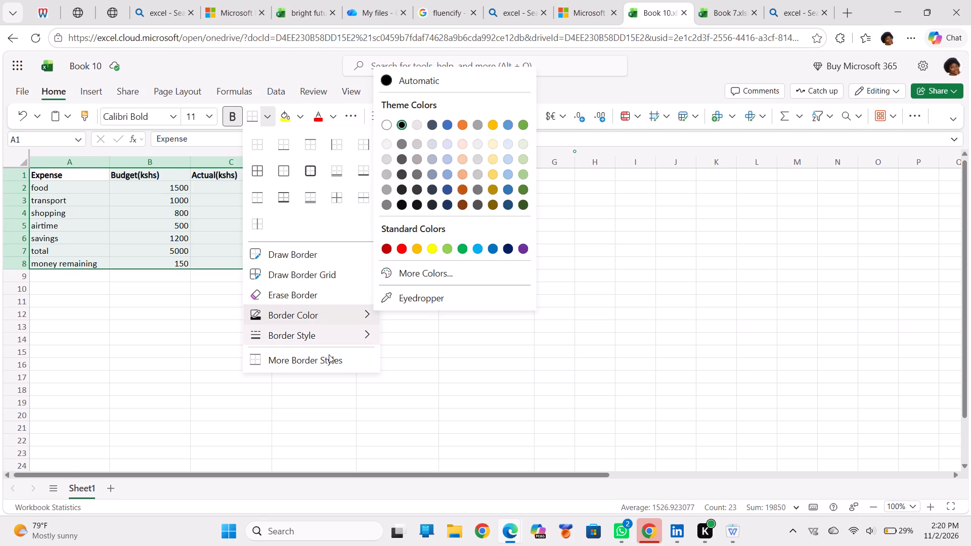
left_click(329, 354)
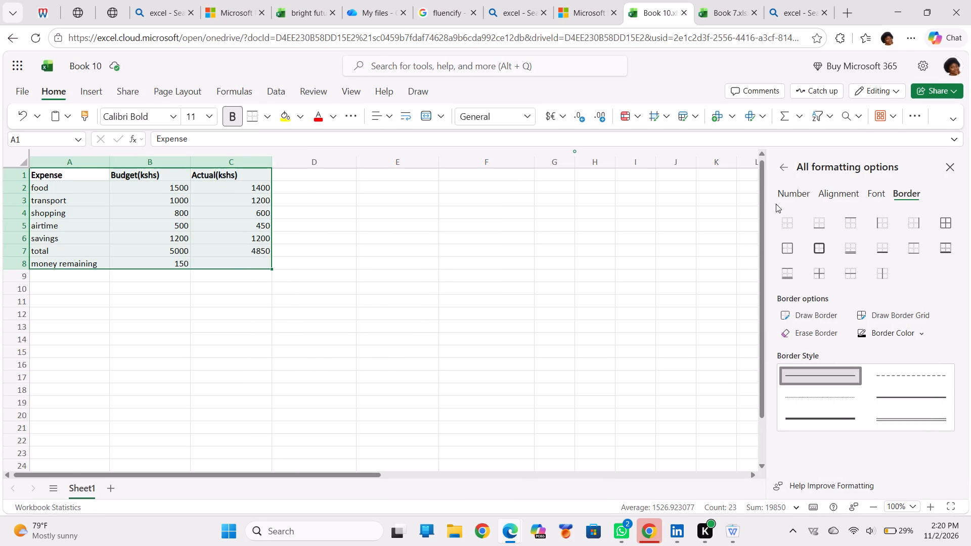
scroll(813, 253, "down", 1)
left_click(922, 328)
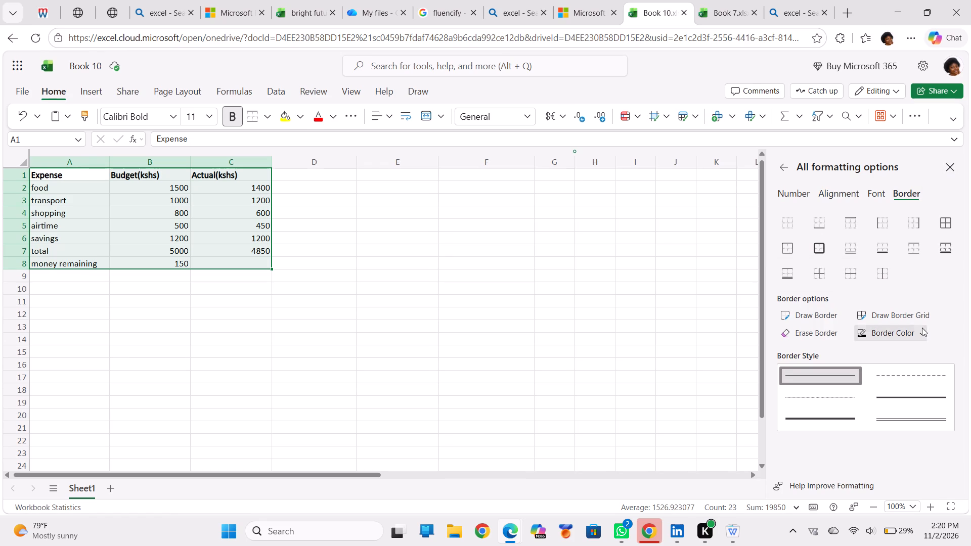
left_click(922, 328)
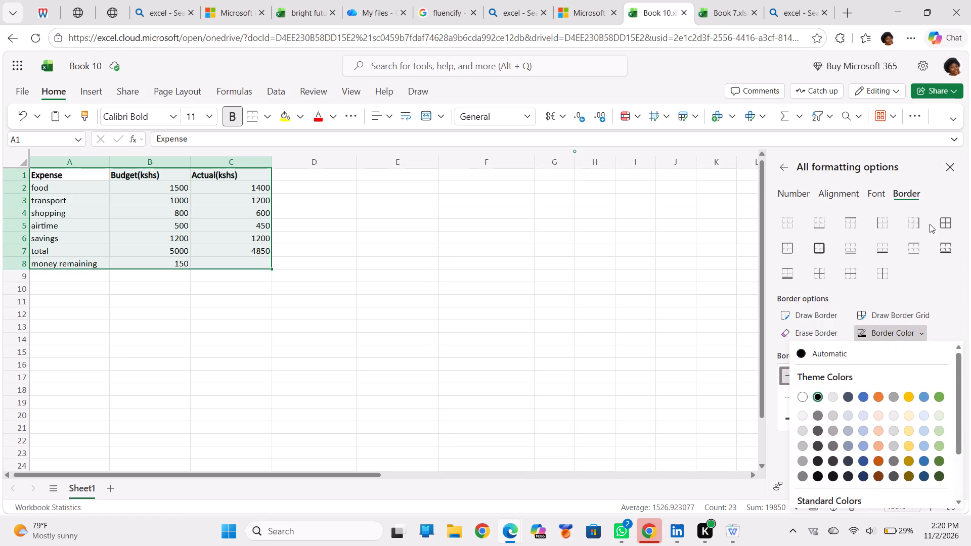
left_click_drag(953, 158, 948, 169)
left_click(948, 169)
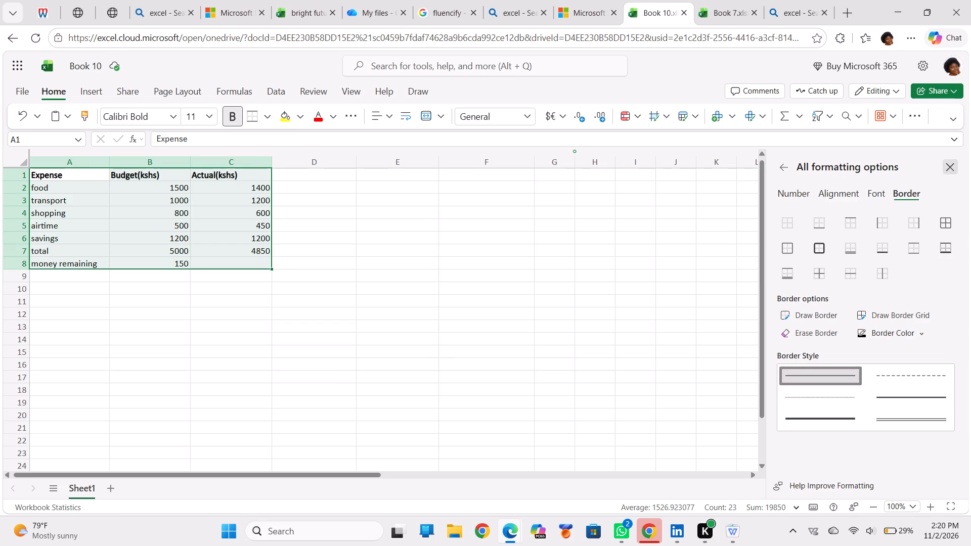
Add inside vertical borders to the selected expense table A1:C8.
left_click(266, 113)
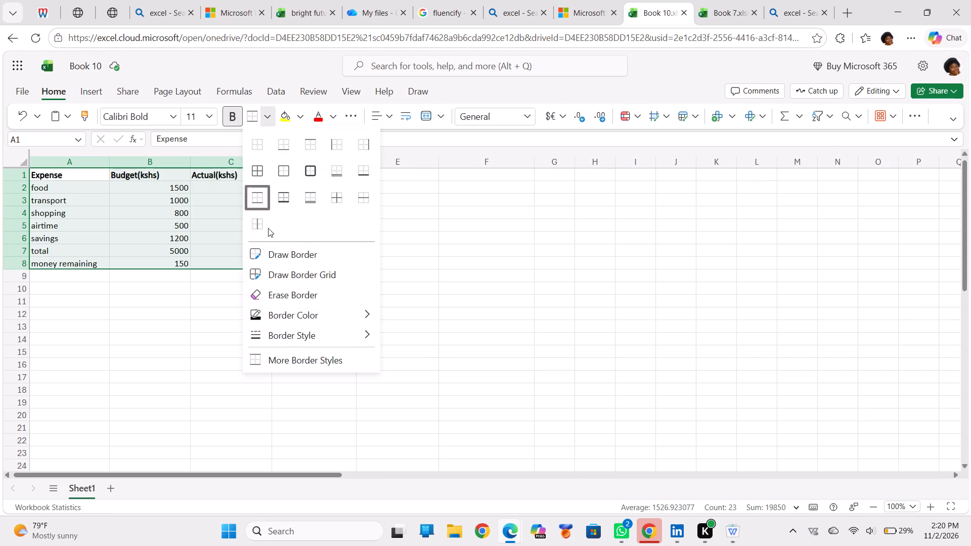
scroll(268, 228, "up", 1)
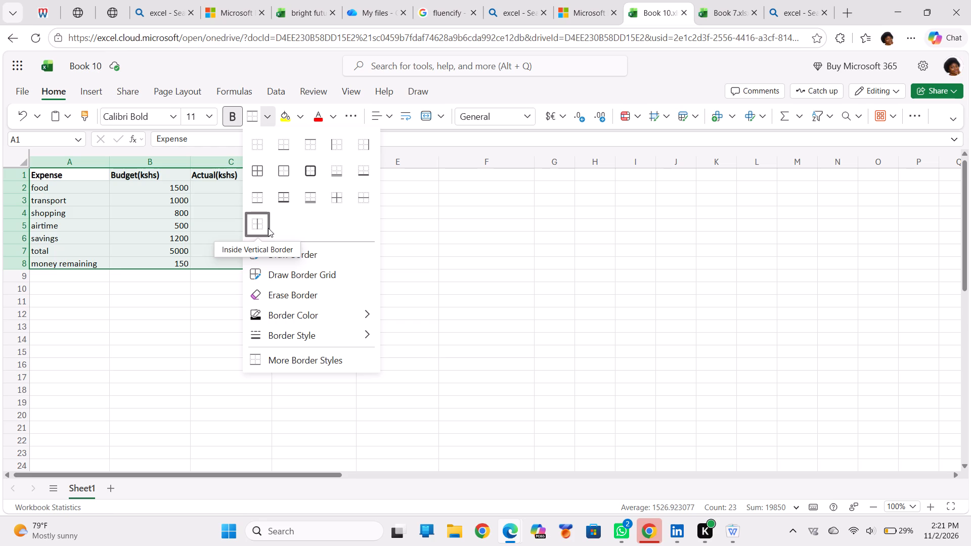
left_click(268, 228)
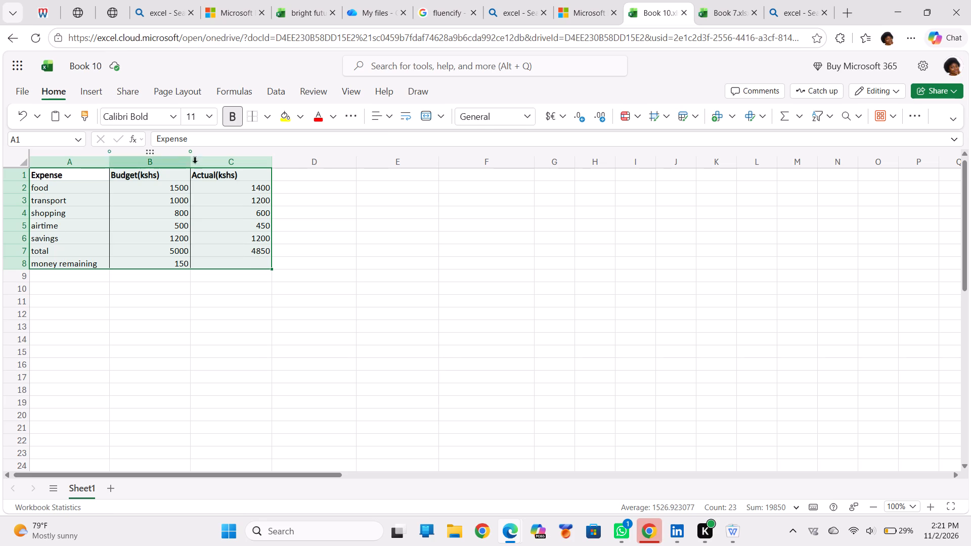
Apply all borders to every cell of the expense table A1:C8.
left_click(260, 117)
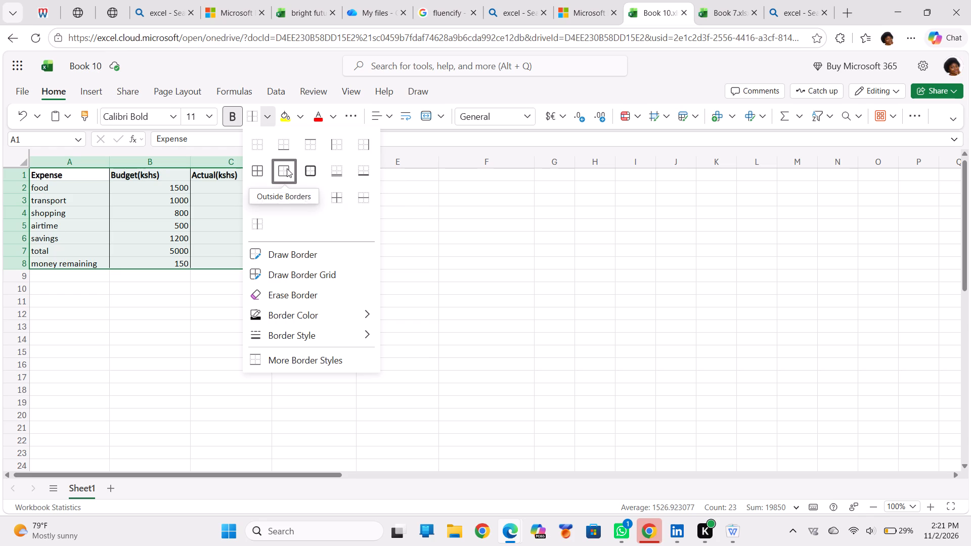
left_click(259, 166)
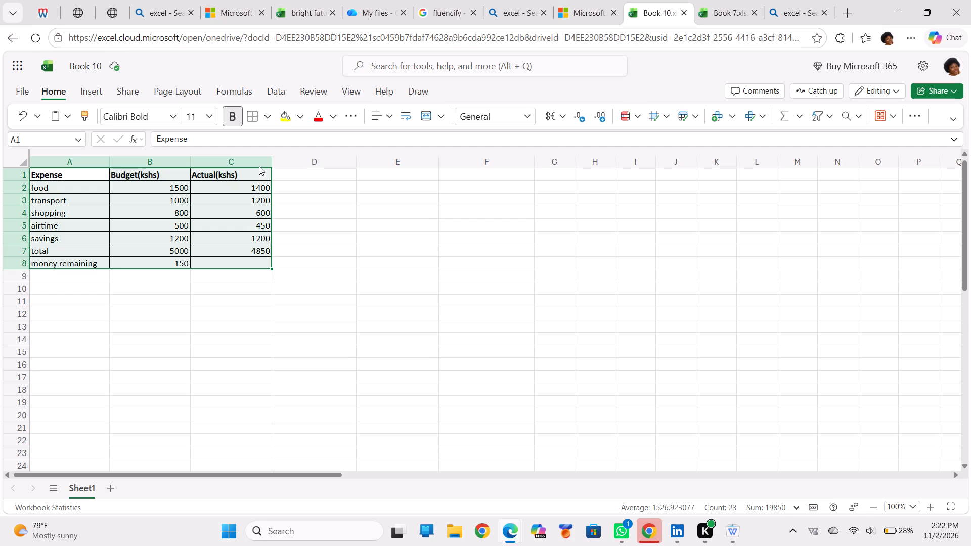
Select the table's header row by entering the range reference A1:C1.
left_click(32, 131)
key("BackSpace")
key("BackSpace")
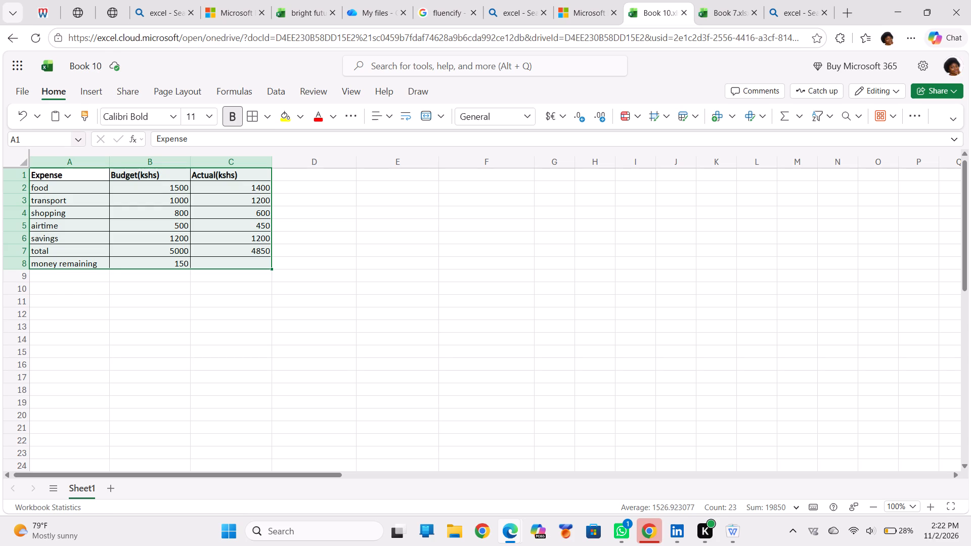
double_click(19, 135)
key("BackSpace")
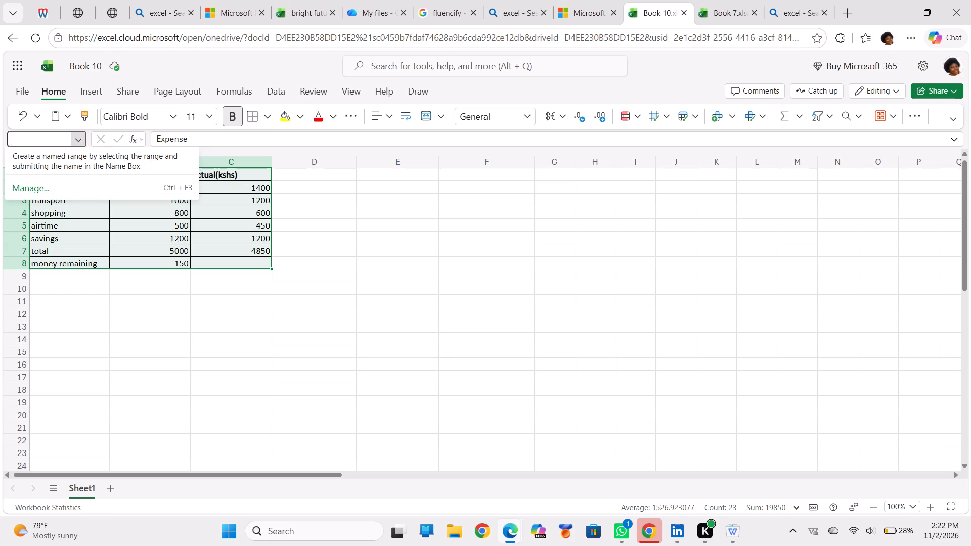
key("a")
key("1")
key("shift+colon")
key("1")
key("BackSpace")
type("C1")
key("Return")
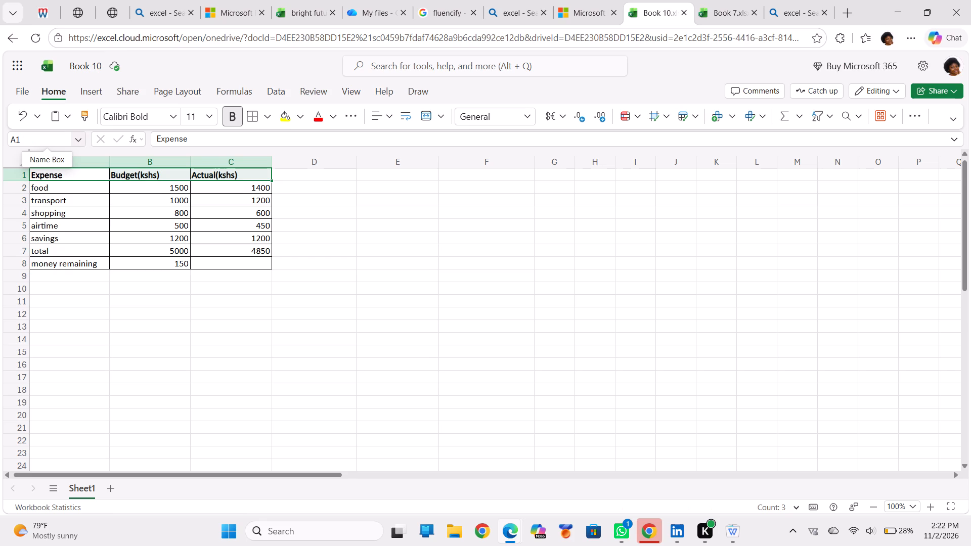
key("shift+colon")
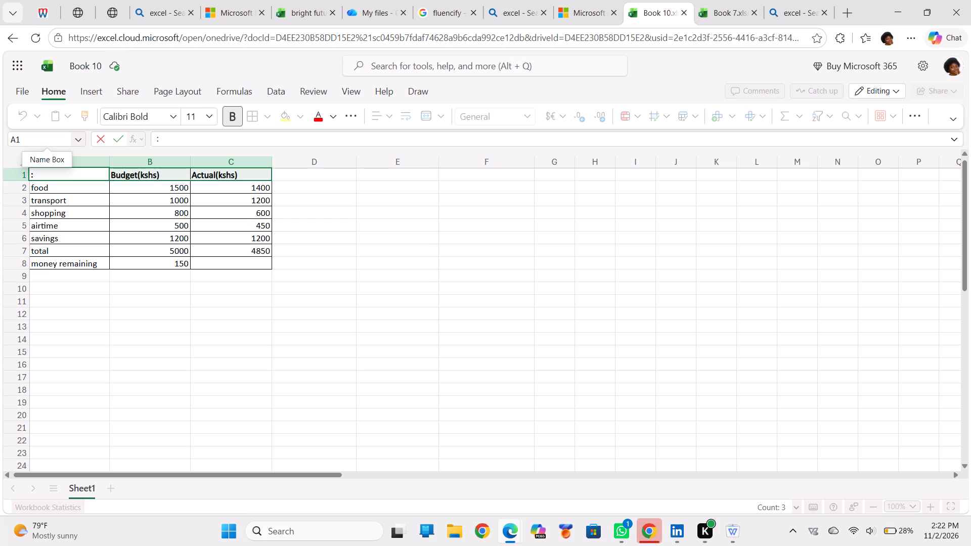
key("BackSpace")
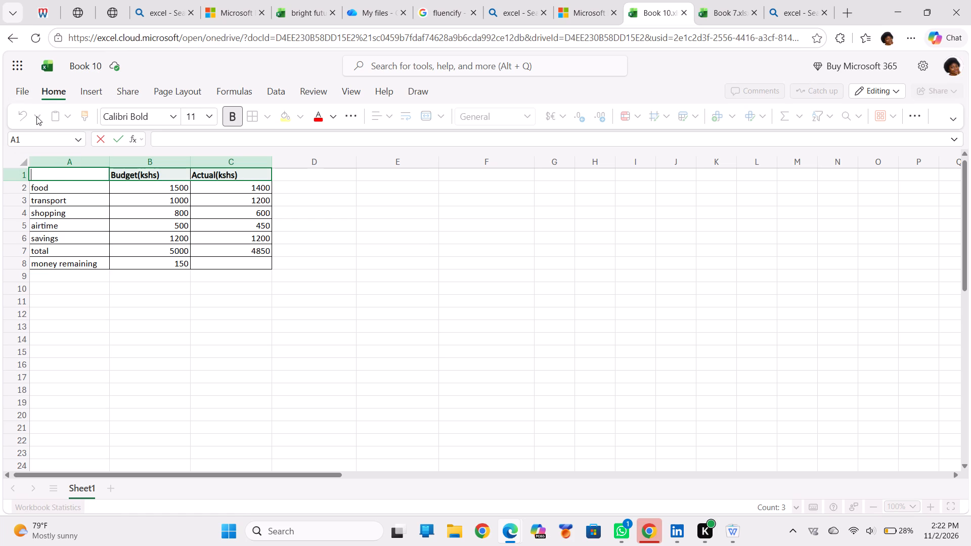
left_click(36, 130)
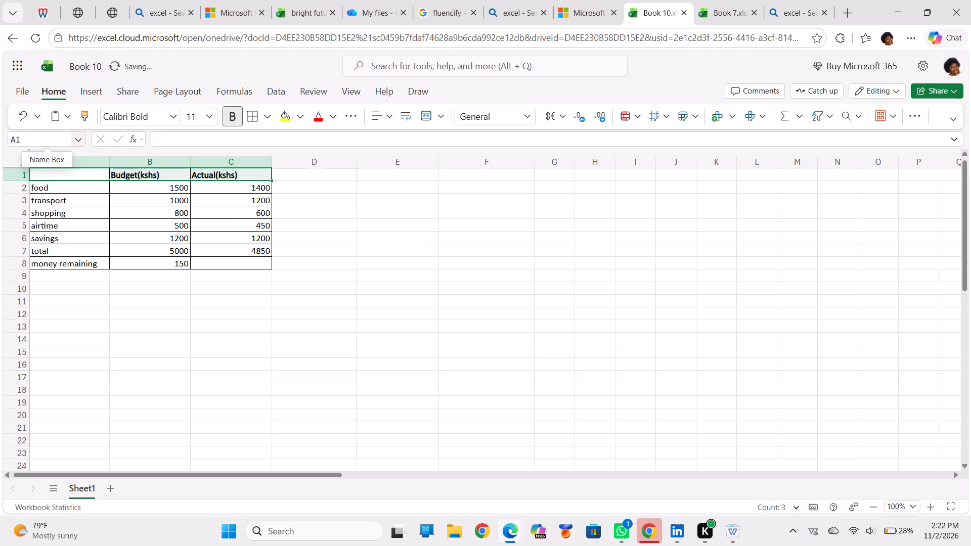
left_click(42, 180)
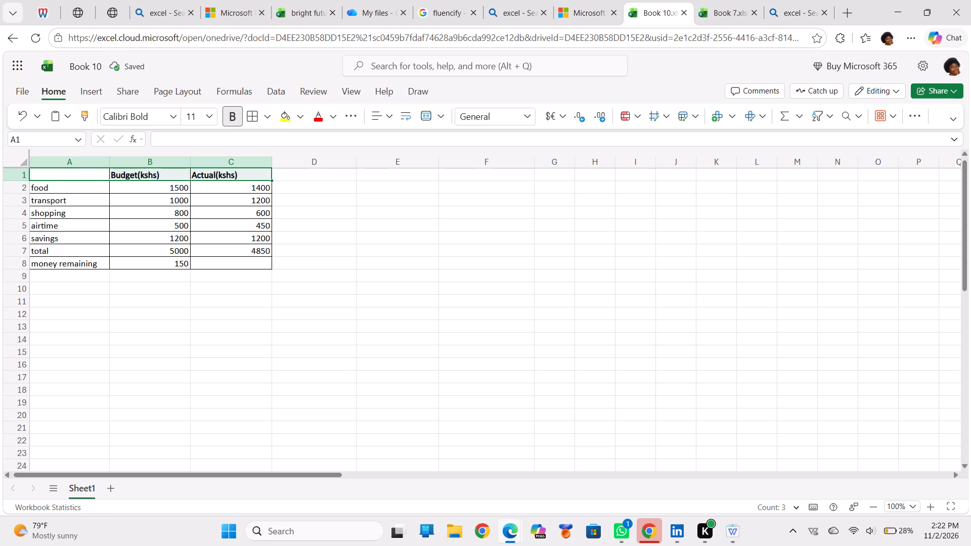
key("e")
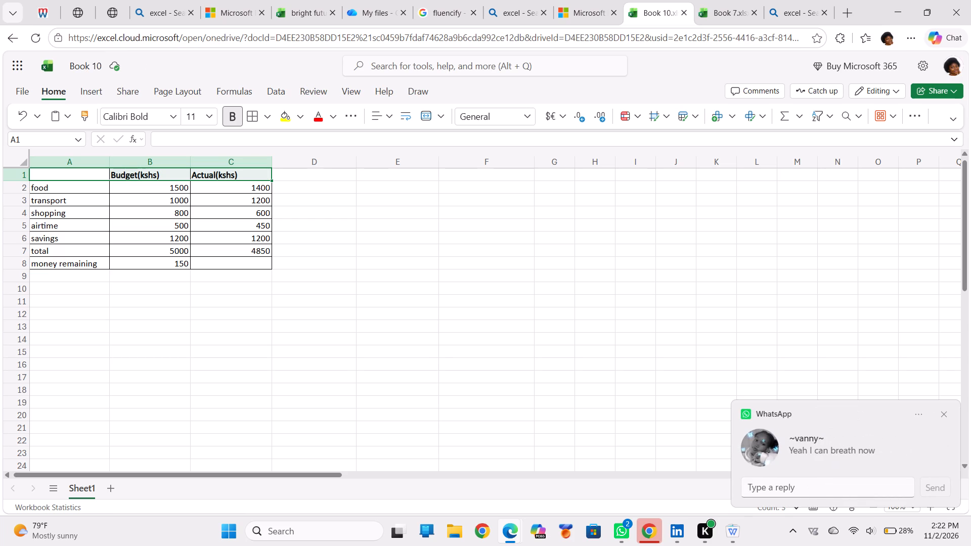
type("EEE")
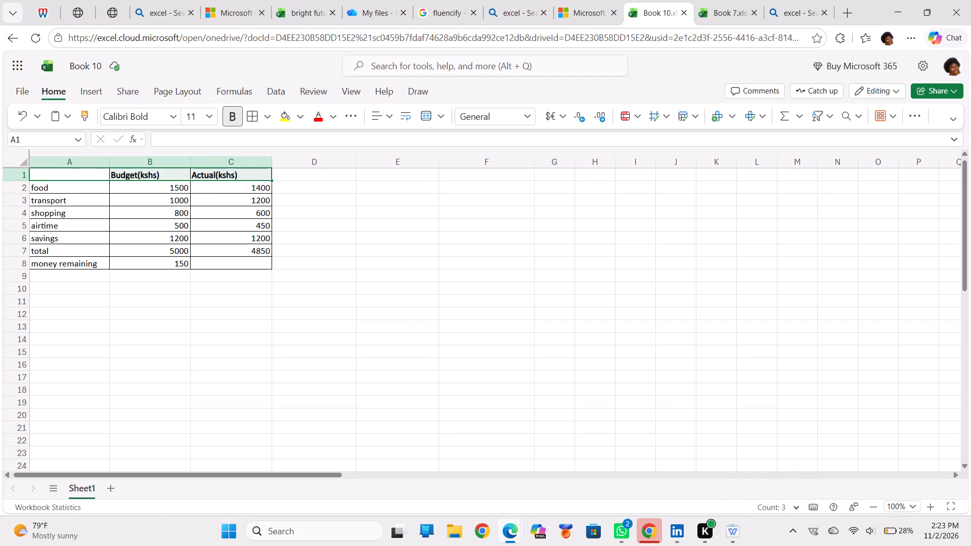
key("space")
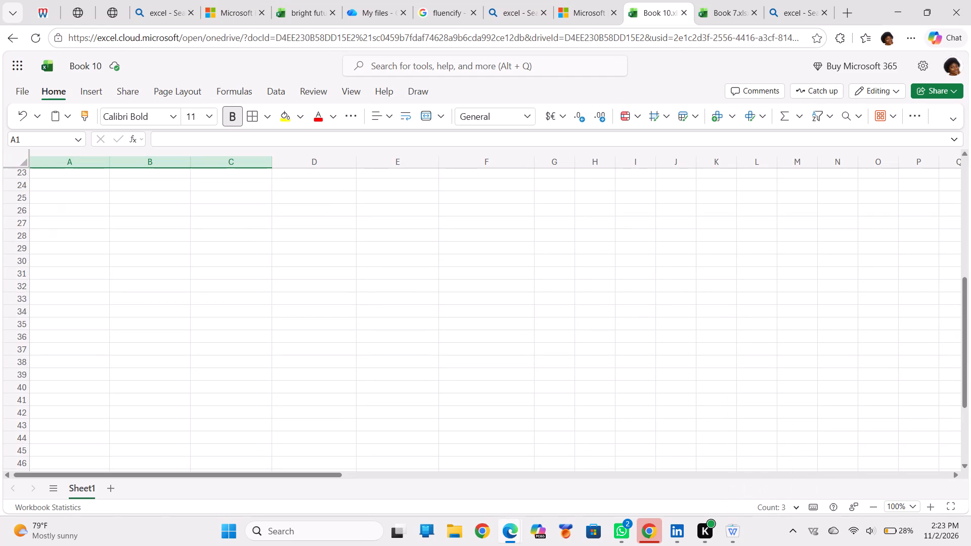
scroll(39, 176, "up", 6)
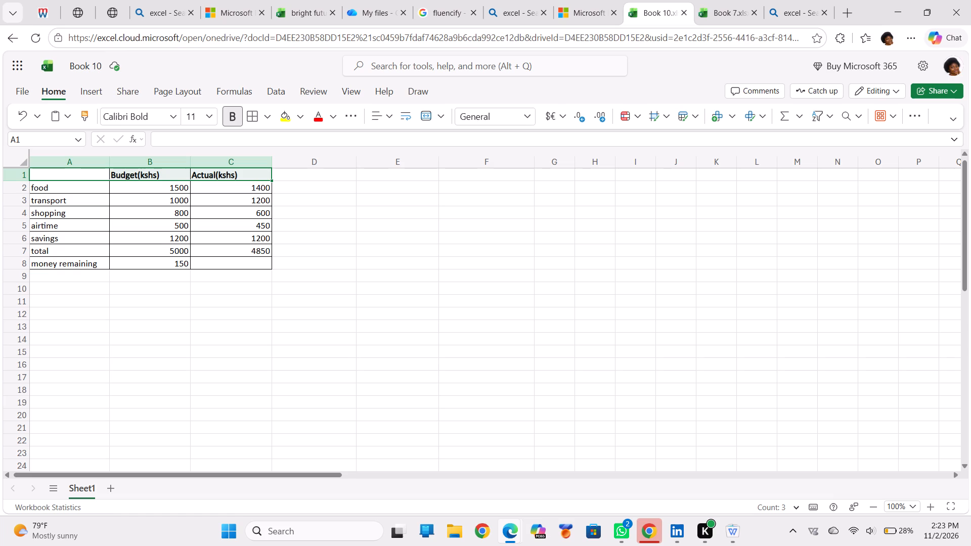
Enter EXPENSES in capital letters as the first column's header in cell A1.
left_click(53, 177)
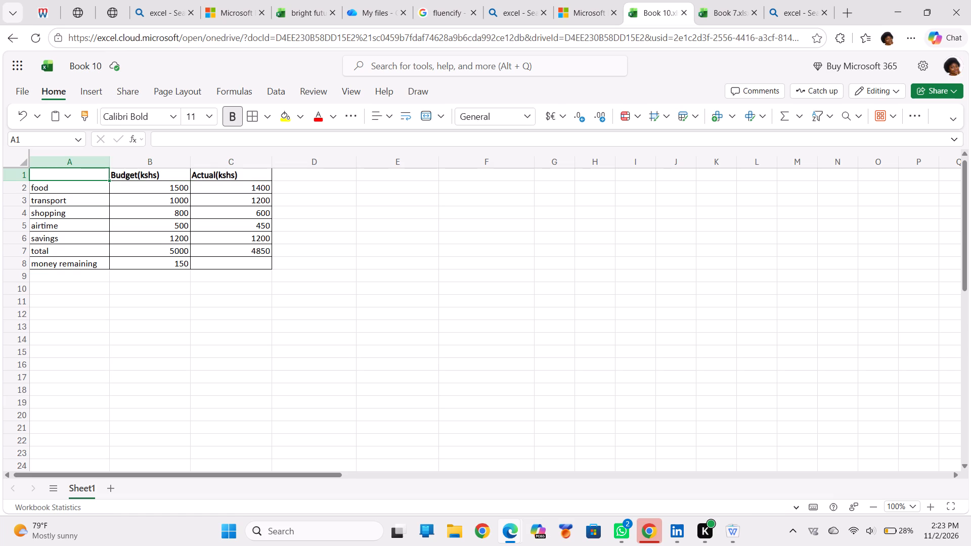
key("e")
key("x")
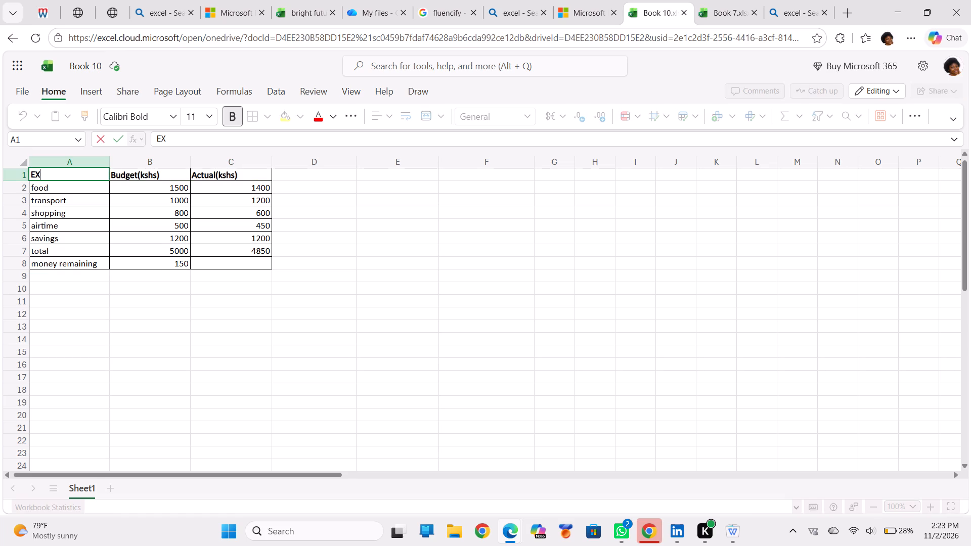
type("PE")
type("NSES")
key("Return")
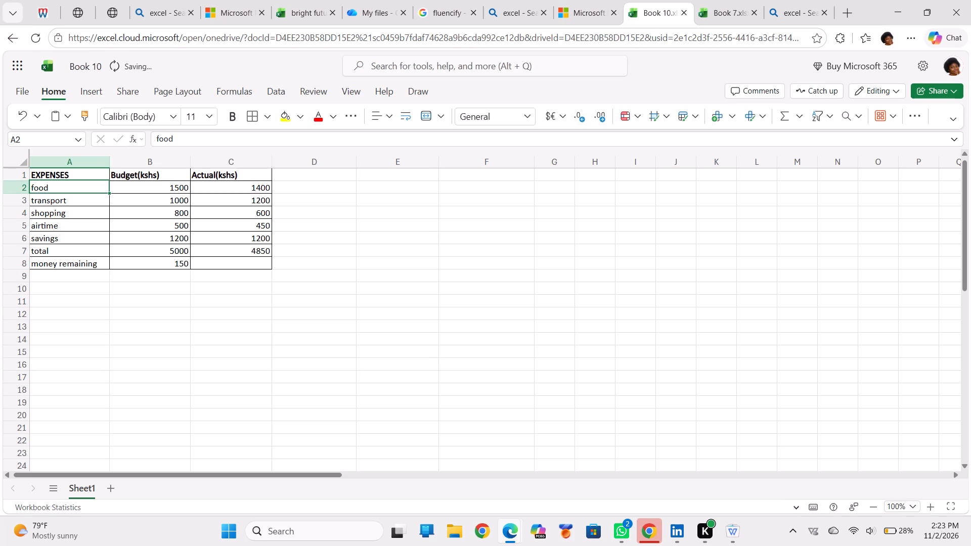
Select the expense table's header row by entering the range reference A1:C1.
left_click(27, 133)
key("BackSpace")
key("BackSpace")
key("BackSpace")
key("BackSpace")
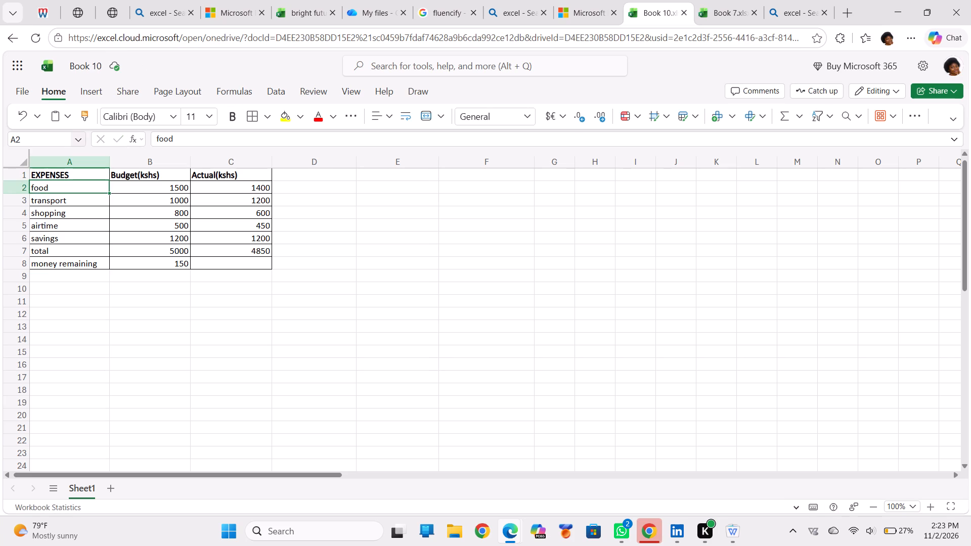
key("a")
key("BackSpace")
key("BackSpace")
double_click(15, 141)
key("BackSpace")
key("a")
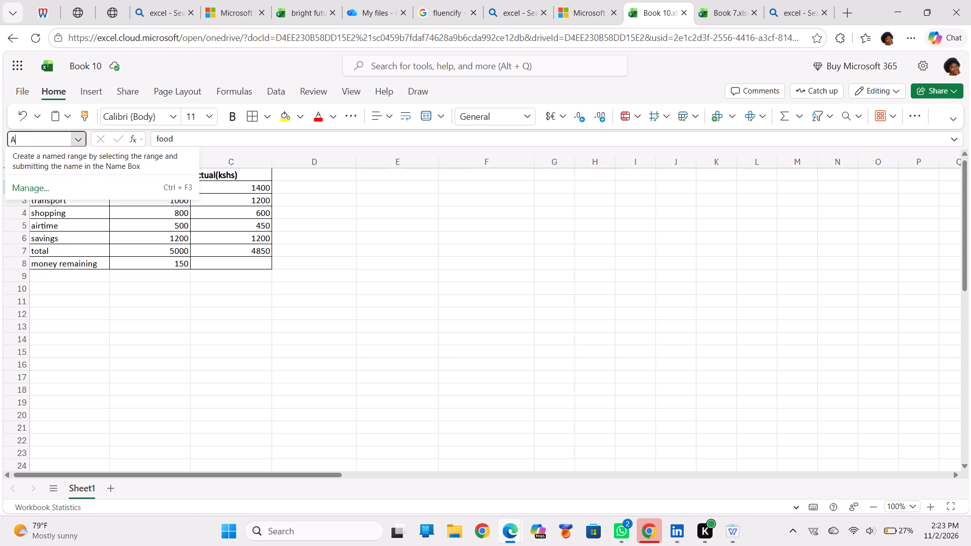
key("1")
key("shift+colon")
type("C1")
key("Return")
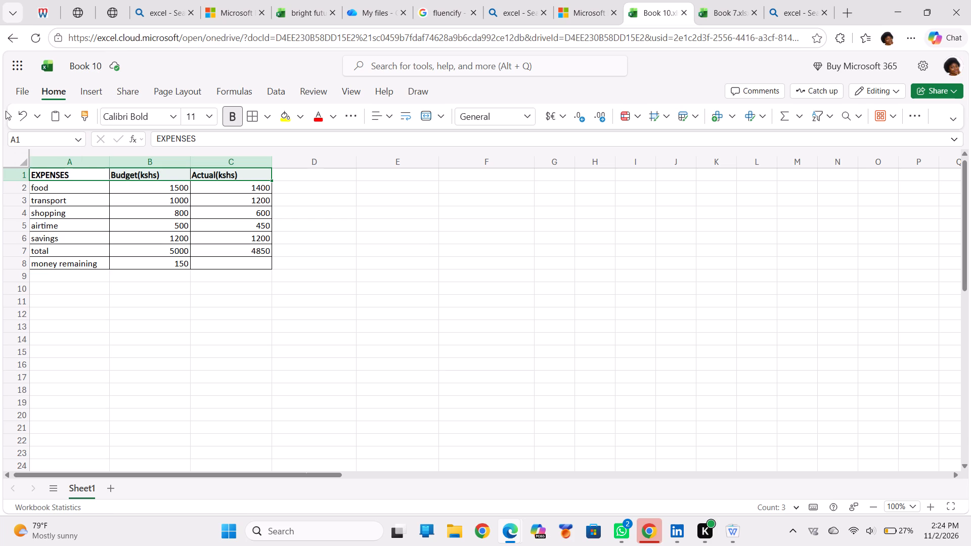
left_click(27, 135)
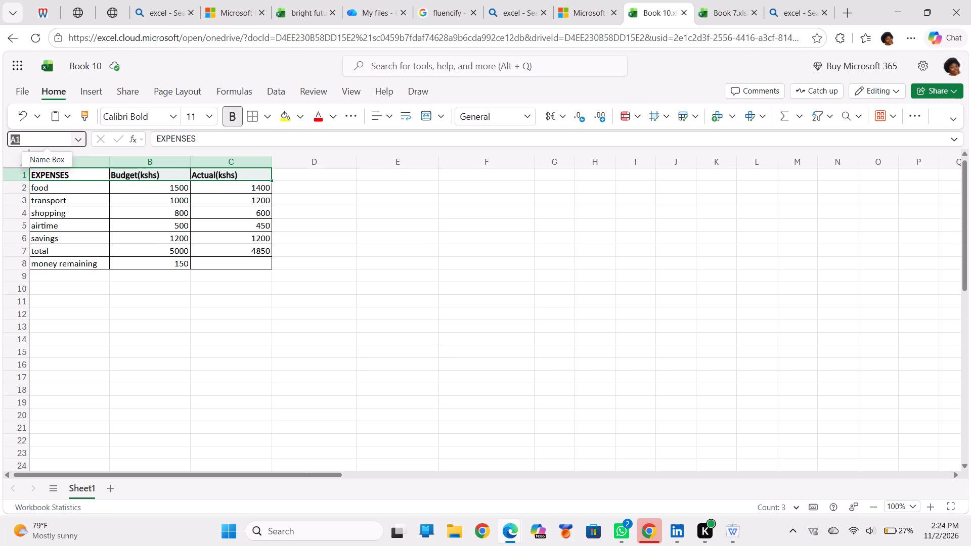
key("BackSpace")
type("A1")
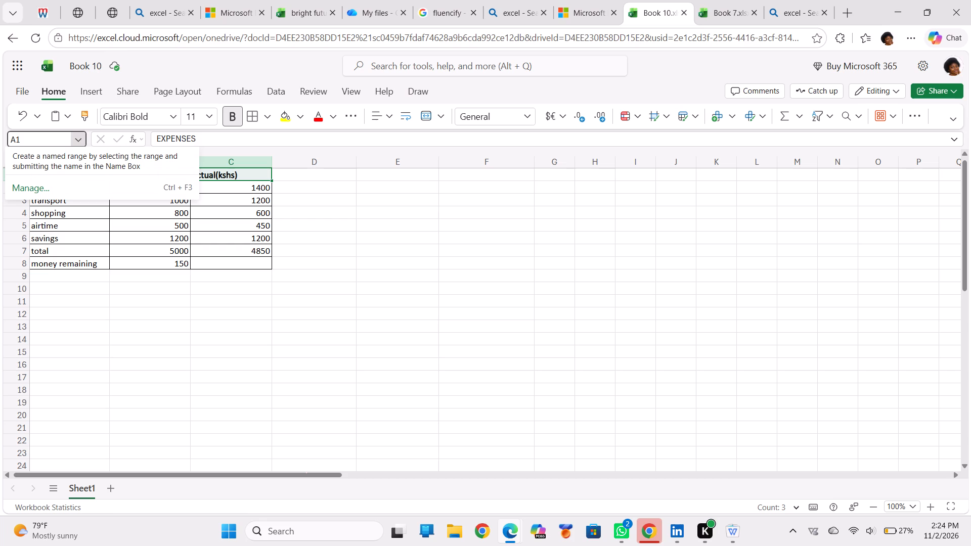
key("shift+colon")
key("c")
key("1")
key("Return")
key("Return")
key("Return")
key("Return")
key("Return")
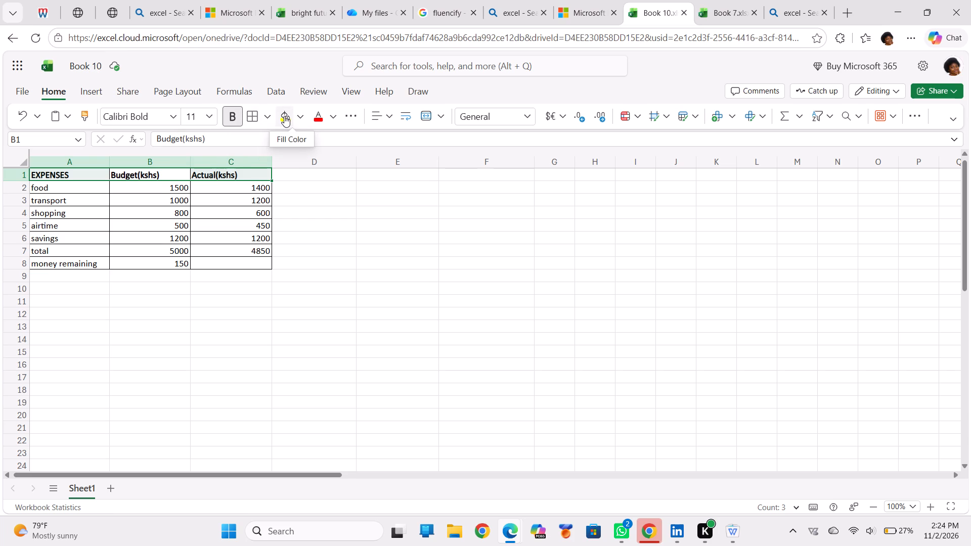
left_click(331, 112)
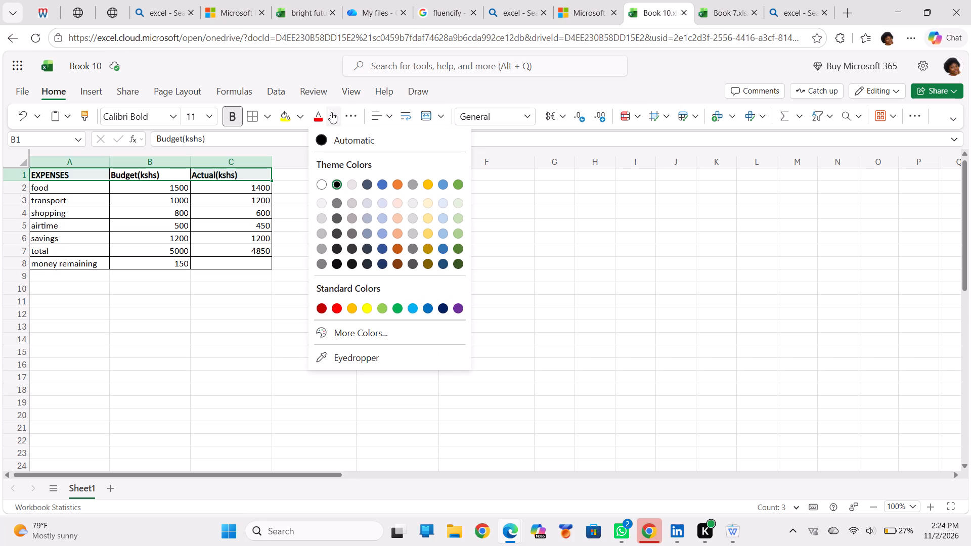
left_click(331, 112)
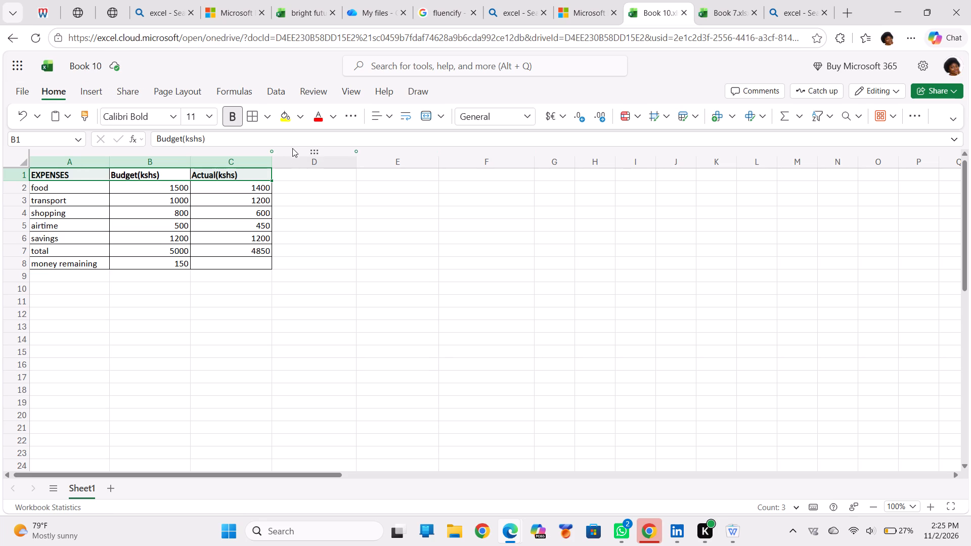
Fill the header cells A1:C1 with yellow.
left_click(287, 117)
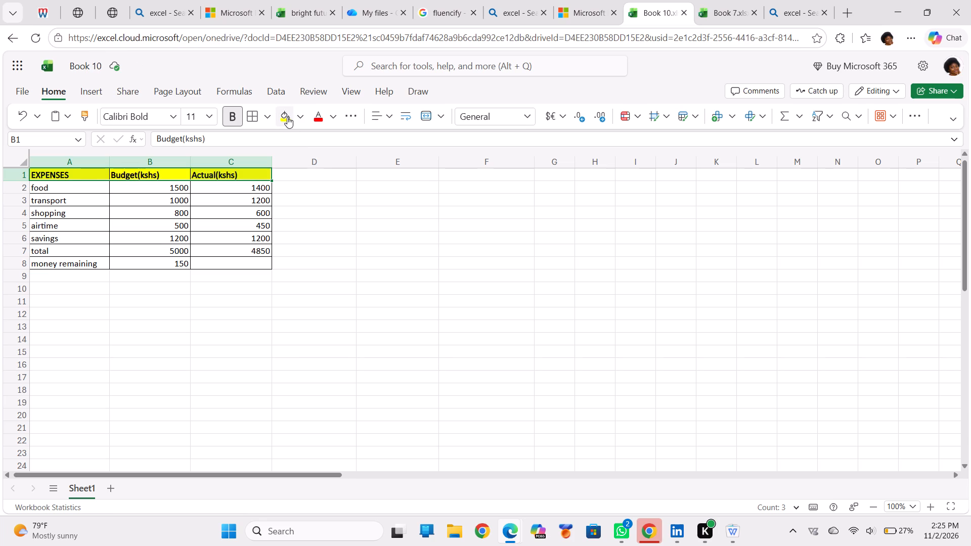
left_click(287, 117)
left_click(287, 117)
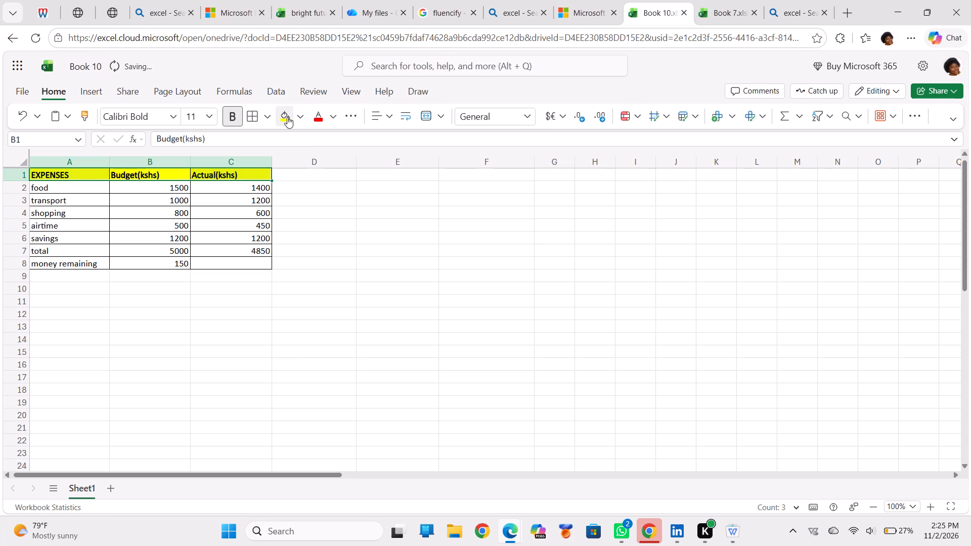
Set the fill colour of the header cells A1:C1 to the orange theme colour.
left_click_drag(287, 117, 299, 114)
left_click(299, 114)
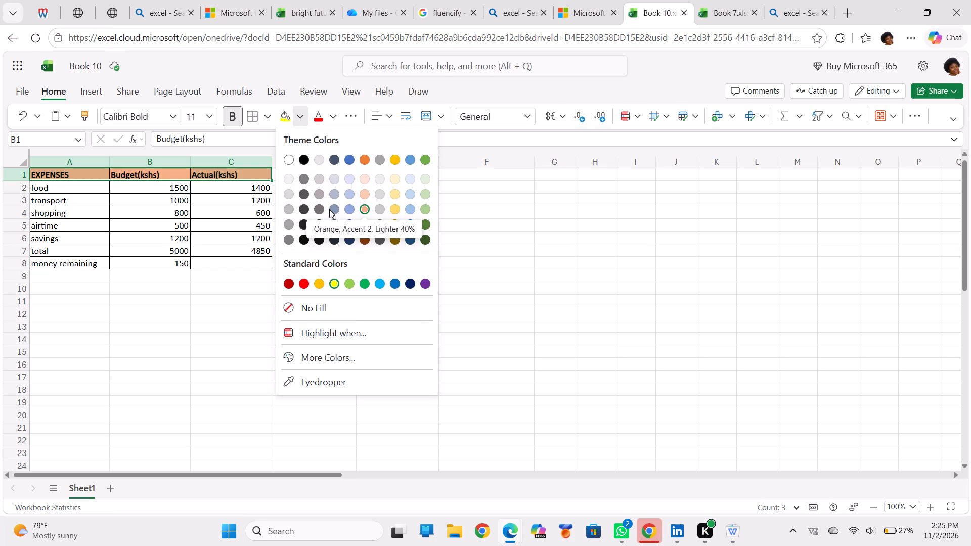
left_click(369, 155)
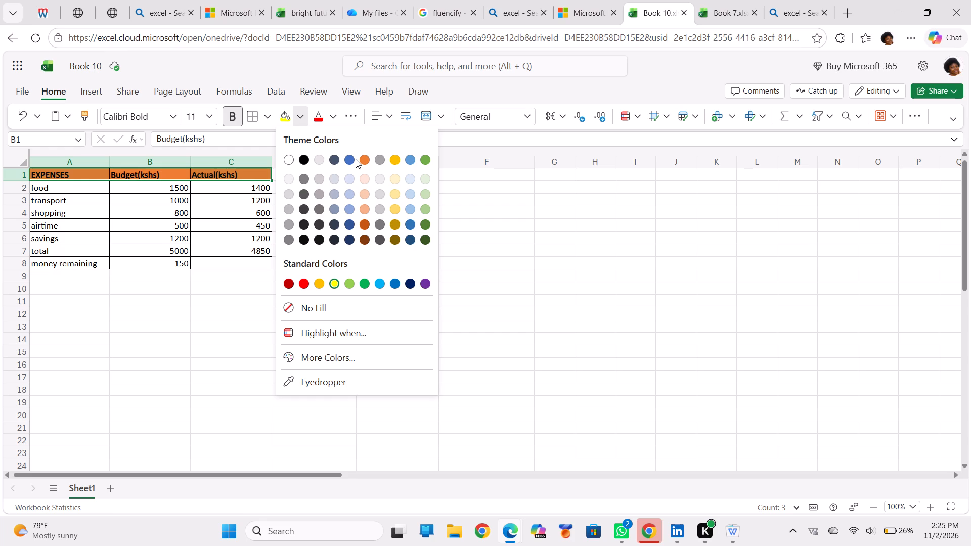
key("Return")
key("Return")
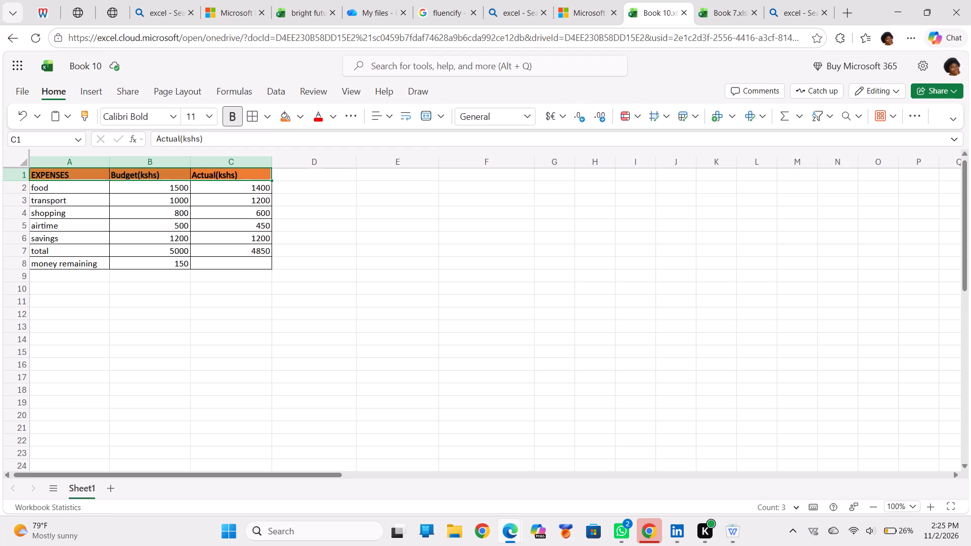
Enter Difference(ksh) as a new column header in cell D1, beside the Actual(kshs) header.
left_click(319, 179)
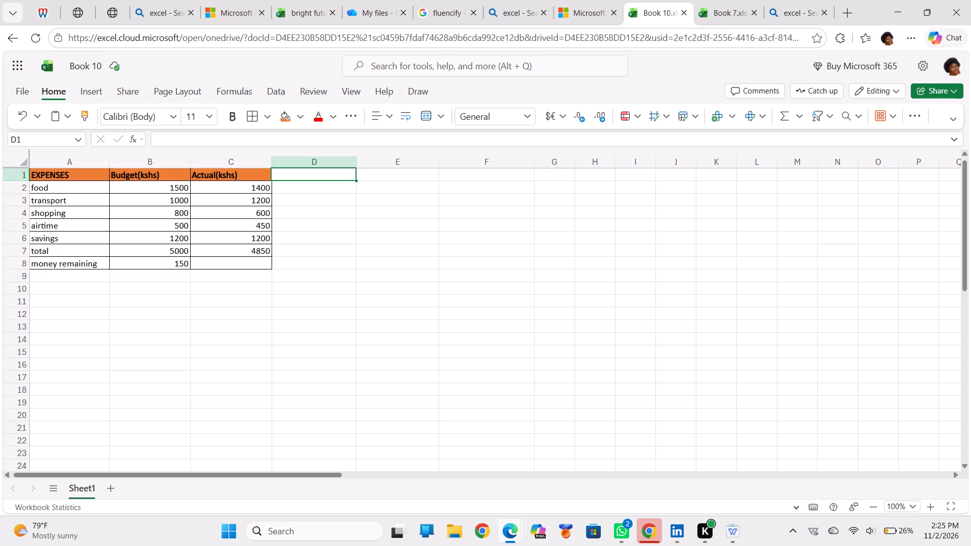
key("d")
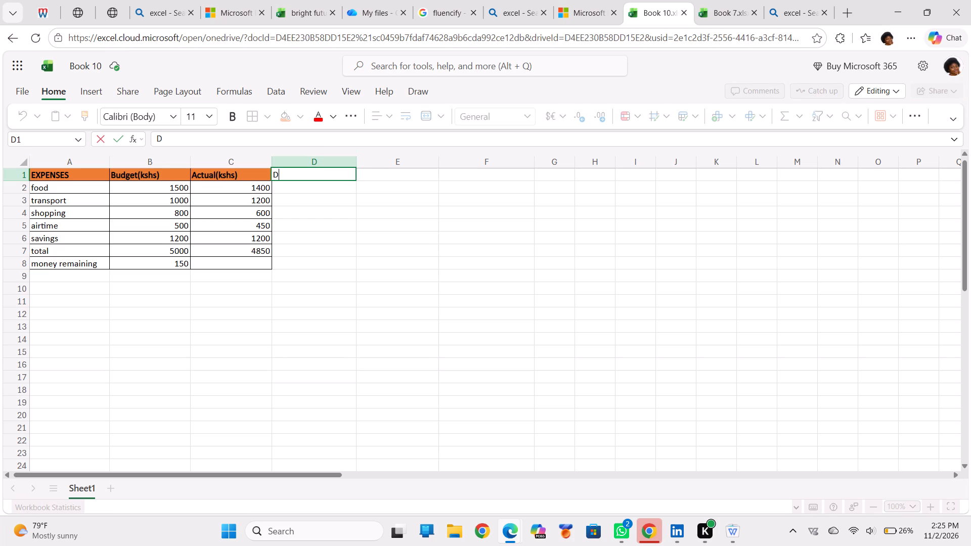
type("IFFERENCE")
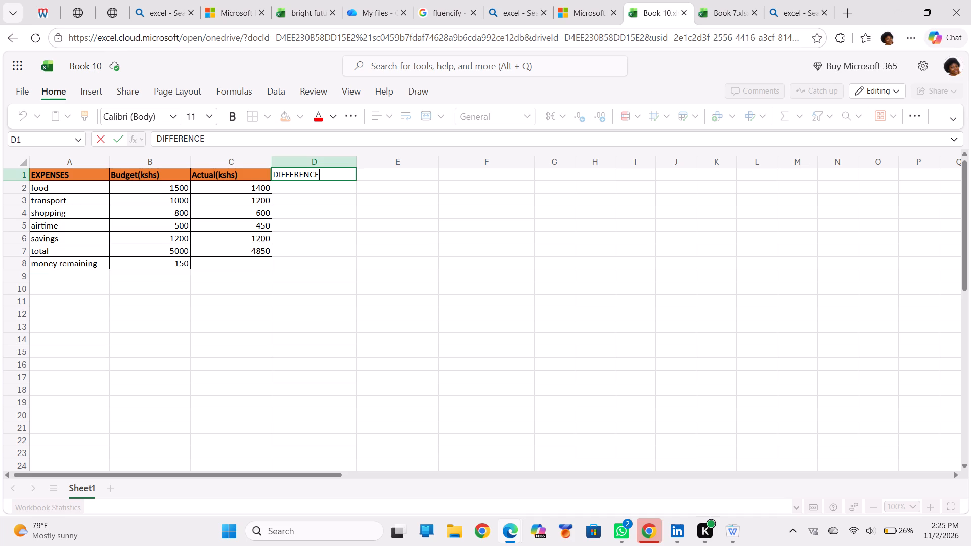
key("BackSpace")
key("BackSpace")
key("BackSpace")
key("BackSpace")
key("BackSpace")
key("BackSpace")
key("BackSpace")
key("BackSpace")
key("BackSpace")
key("BackSpace")
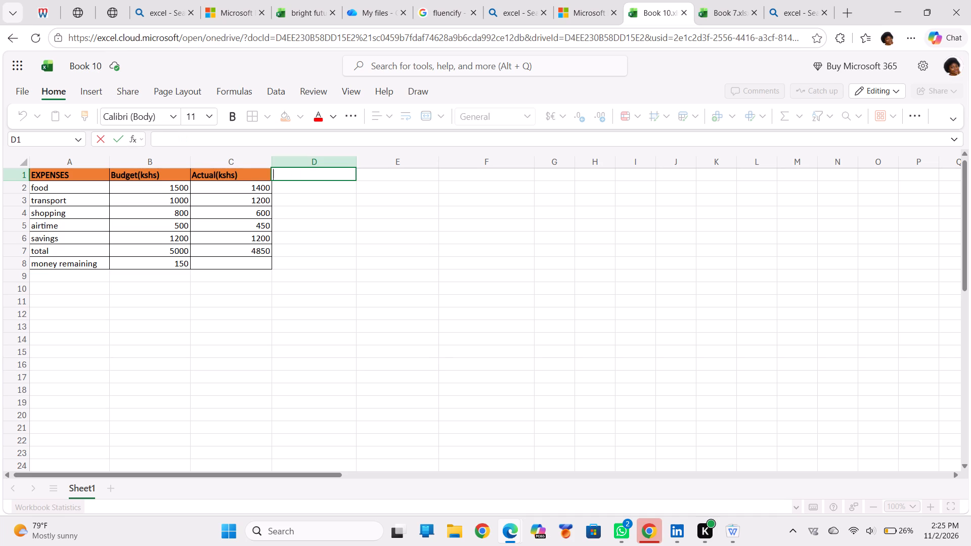
key("d")
type("ifference")
key("shift+parenleft")
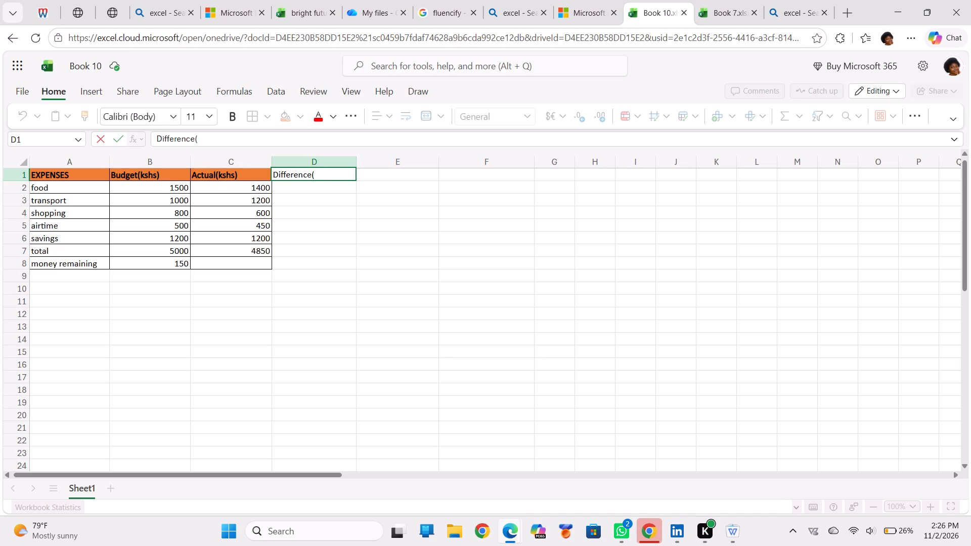
type("ks")
key("h")
key("shift+parenright")
key("Return")
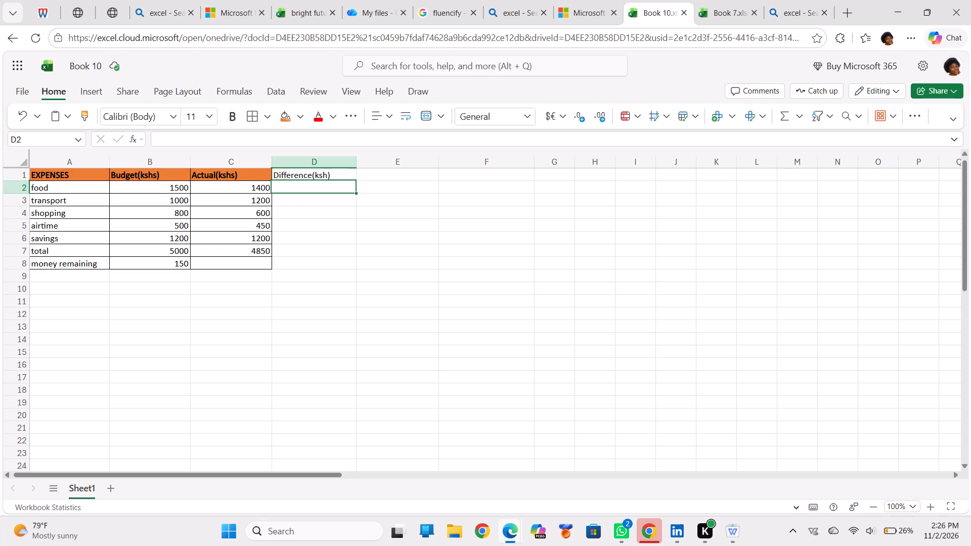
Calculate the food difference in cell D2 with the formula =B2-C2.
type("=b")
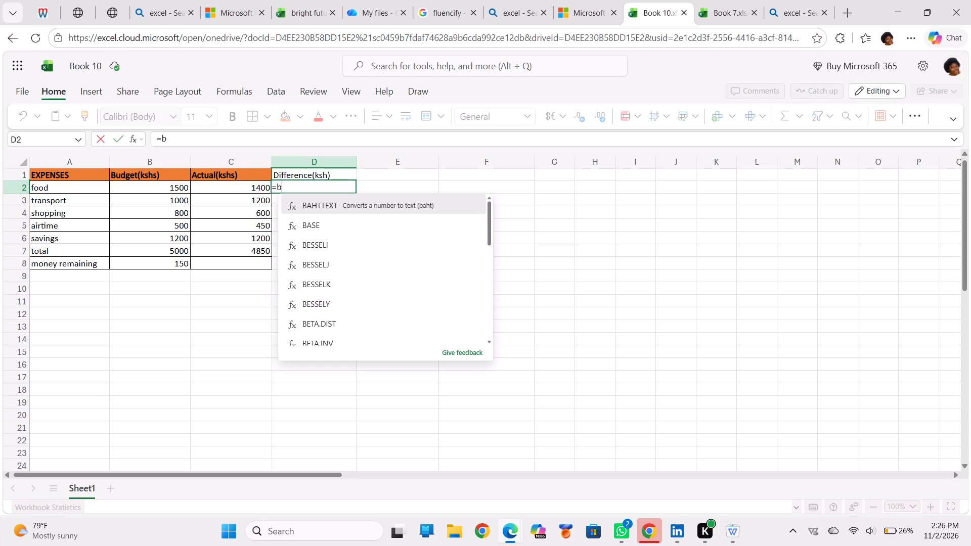
key("BackSpace")
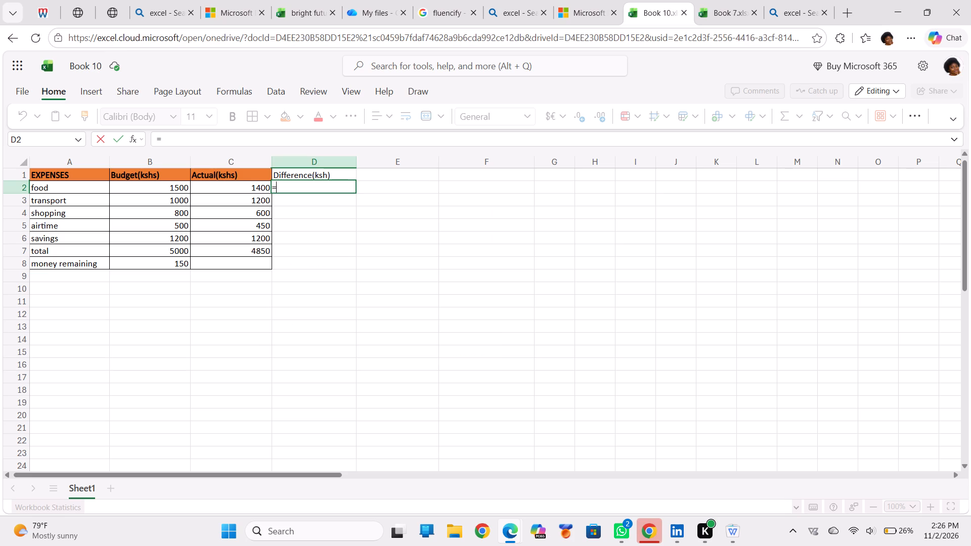
key("b")
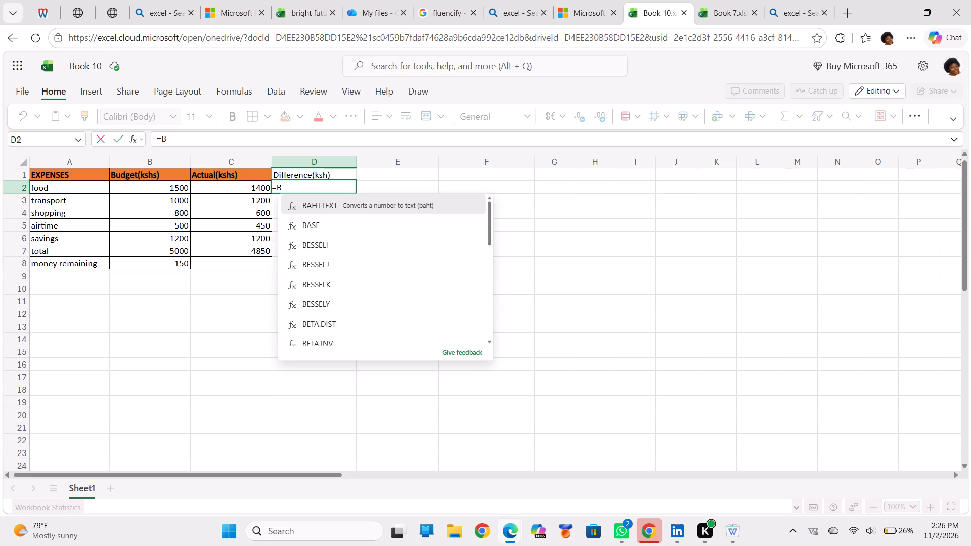
key("2")
type("-C2")
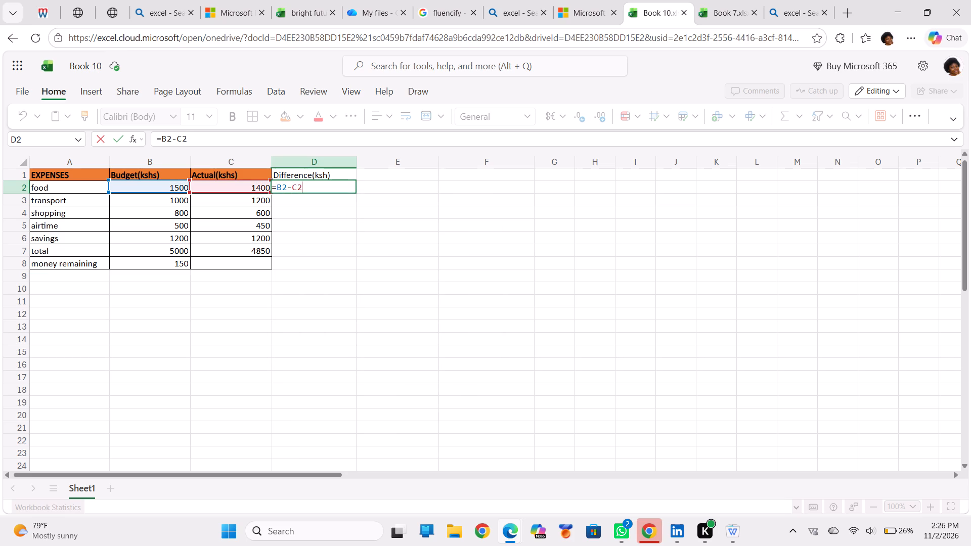
key("Return")
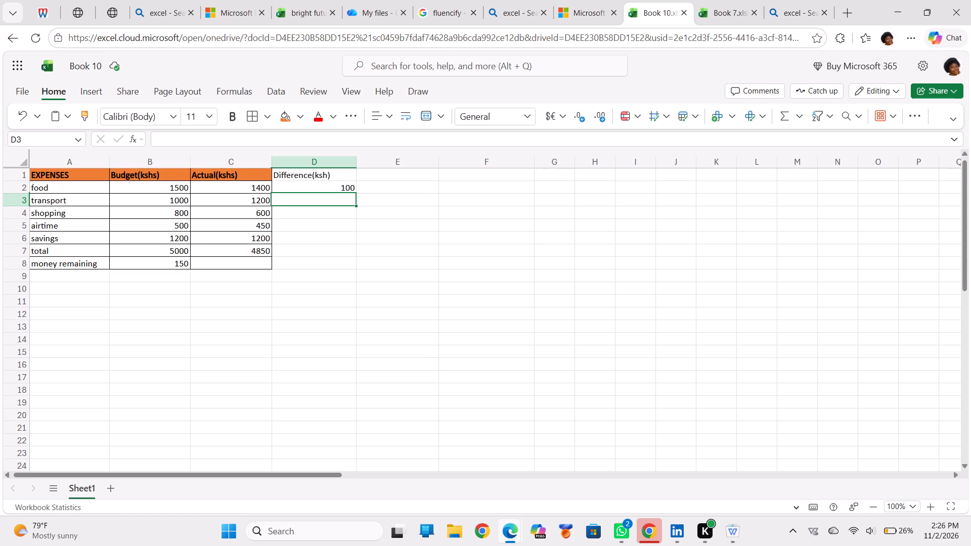
Calculate the transport difference in cell D3 with the formula =B3-C3.
left_click(307, 196)
key("equal")
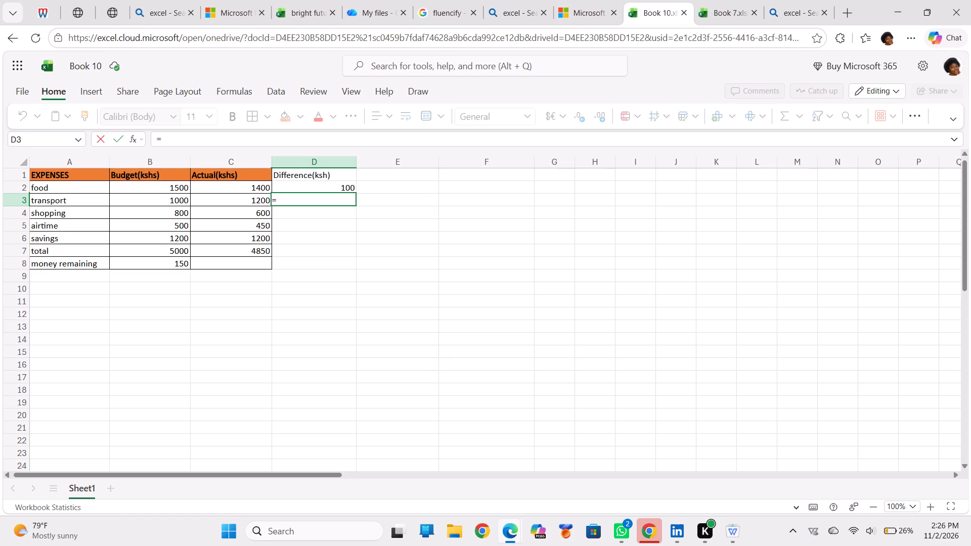
key("b")
key("3")
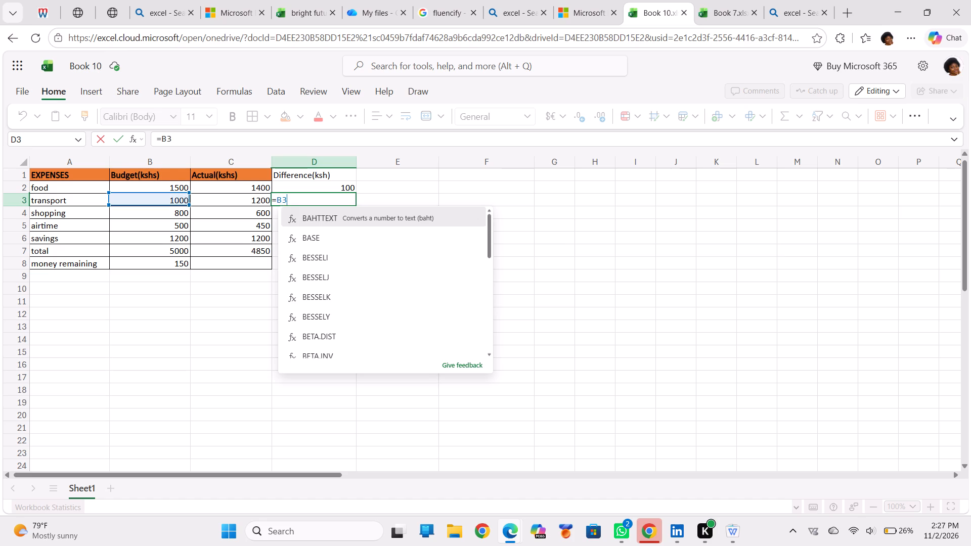
key("minus")
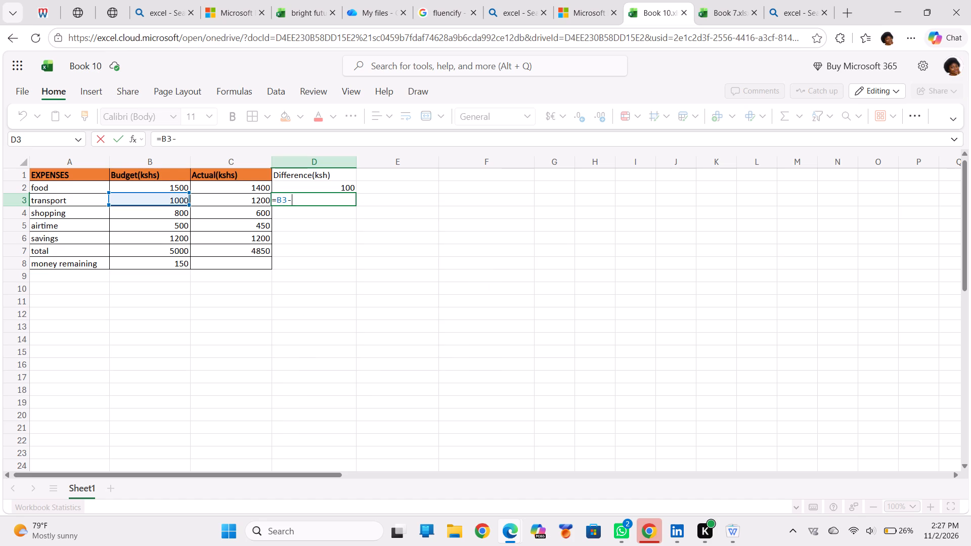
type("C3")
key("Return")
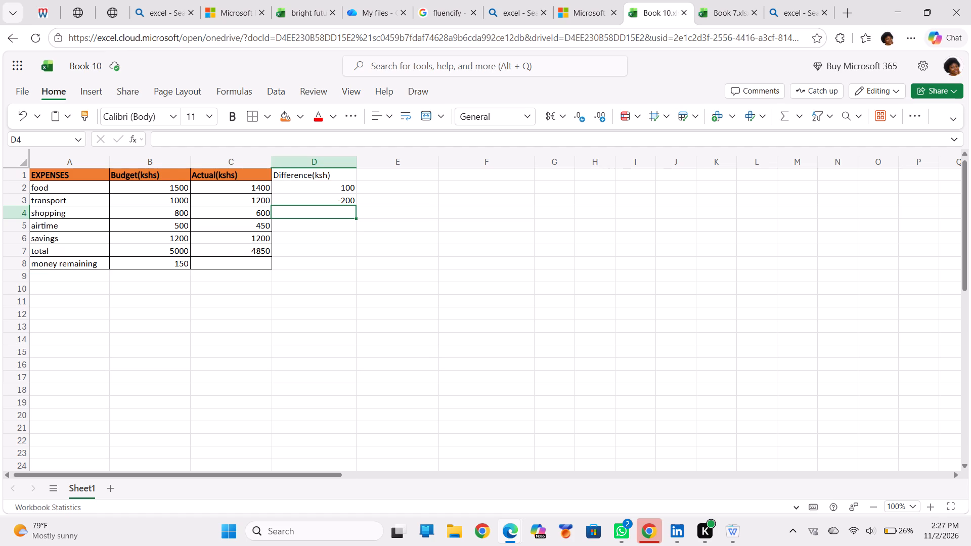
Calculate the shopping difference in cell D4 with the formula =B4-C4.
type("=B")
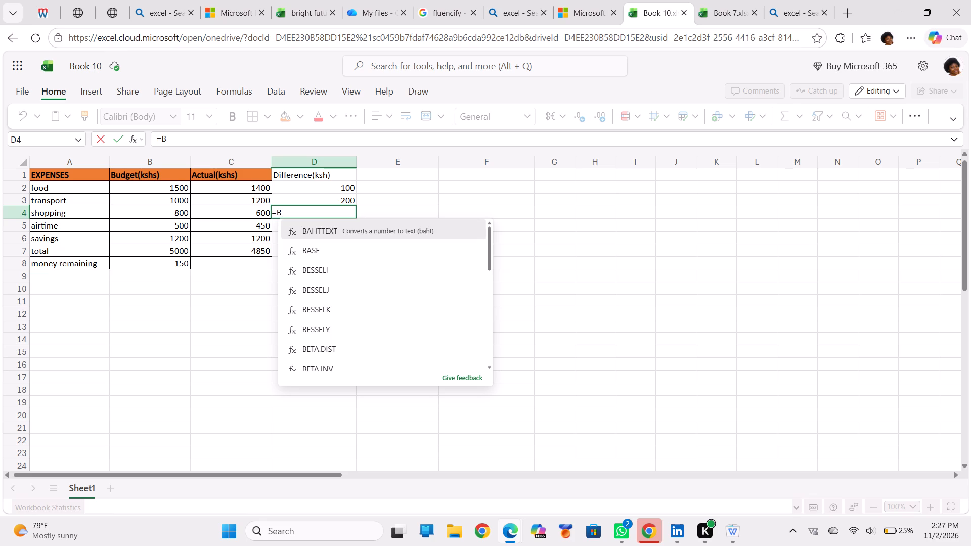
key("4")
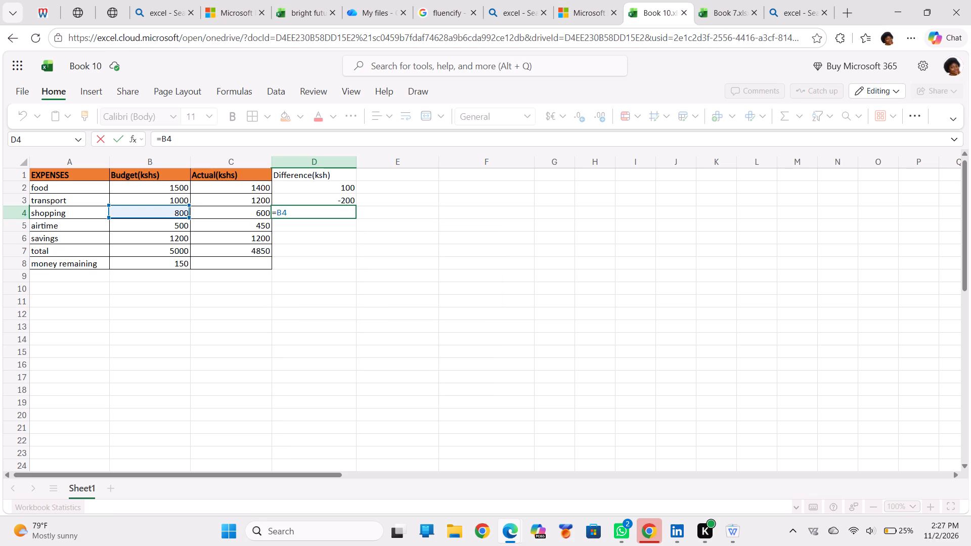
type(":lz")
key("BackSpace")
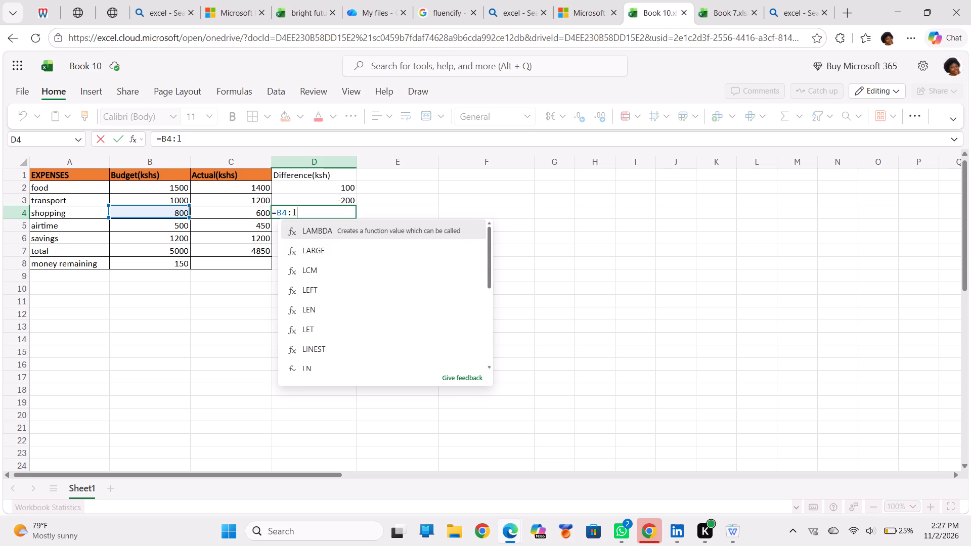
key("BackSpace")
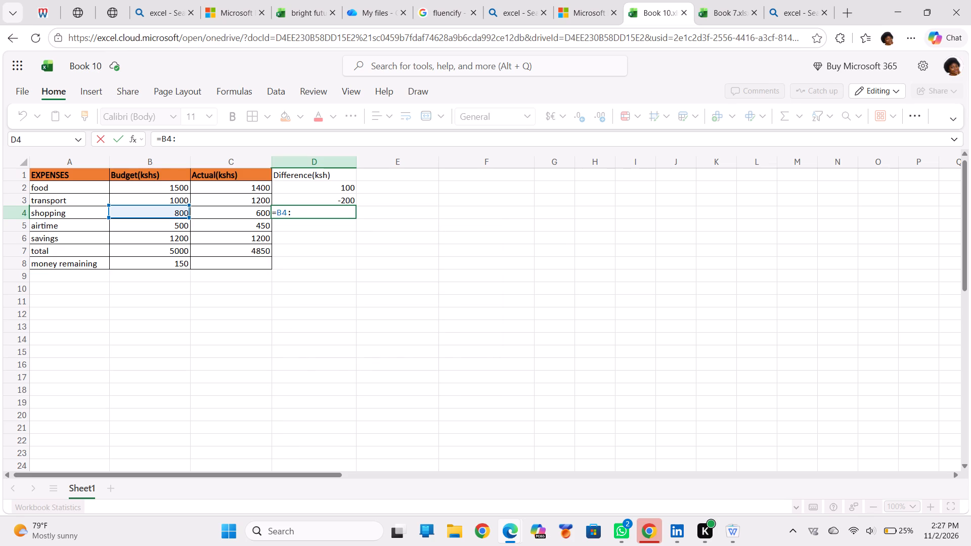
key("minus")
key("BackSpace")
key("BackSpace")
key("minus")
key("c")
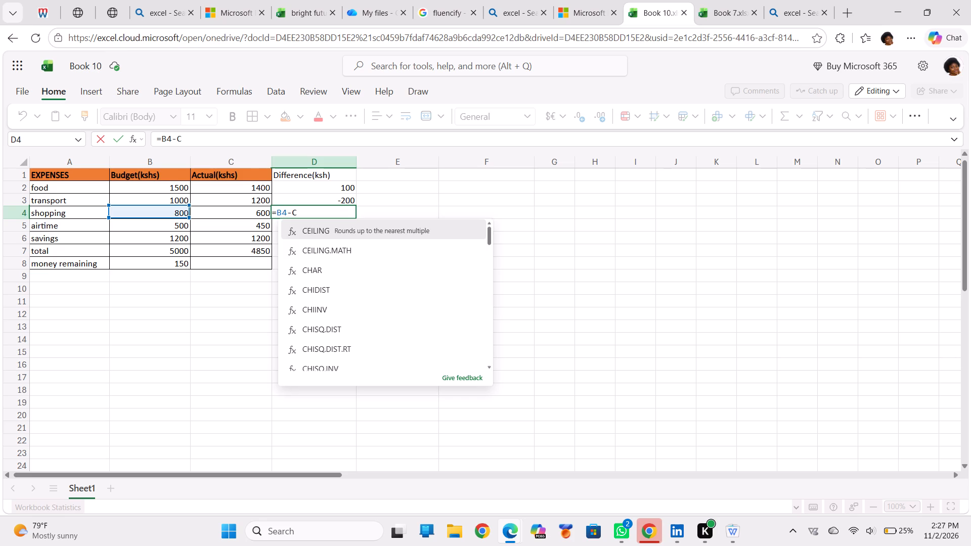
key("4")
key("Return")
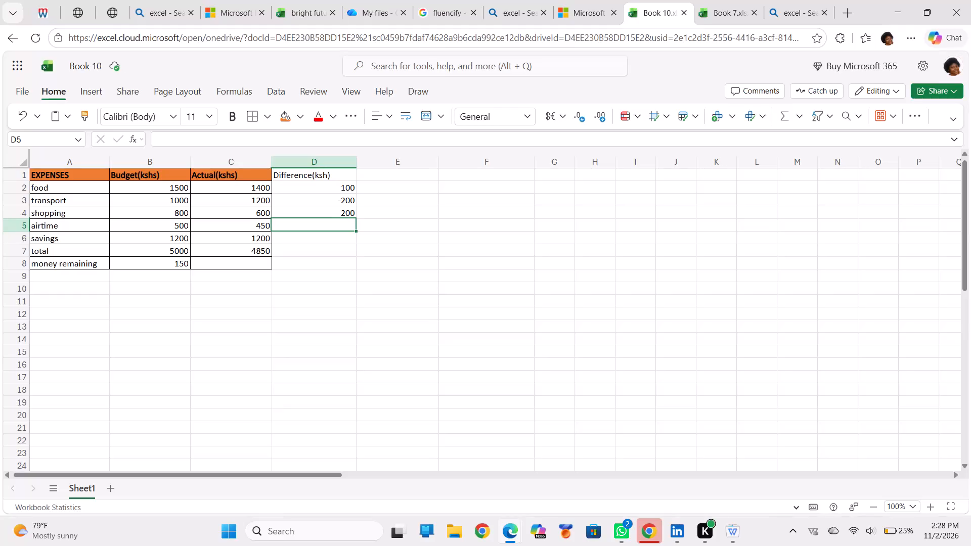
Calculate the airtime difference in cell D5 with the formula =B5-C5.
key("equal")
key("b")
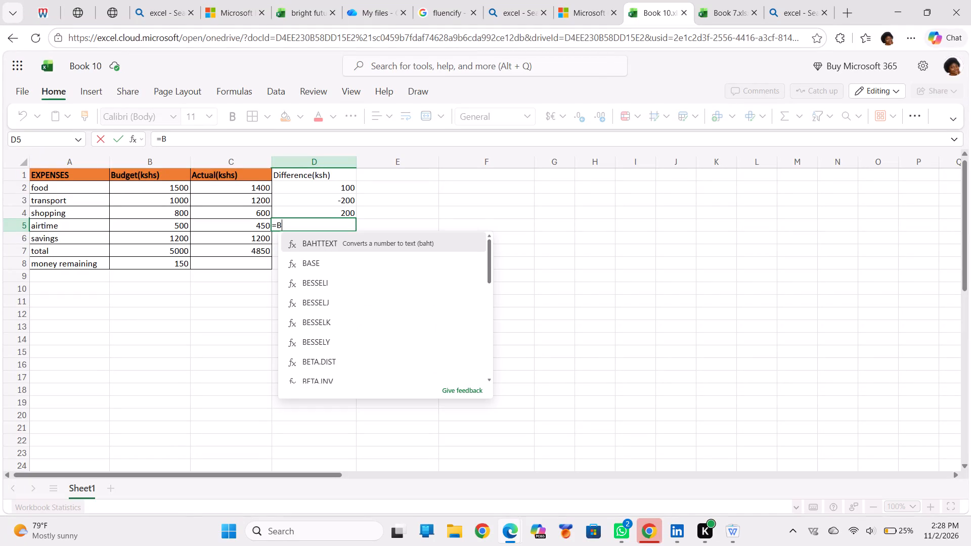
key("5")
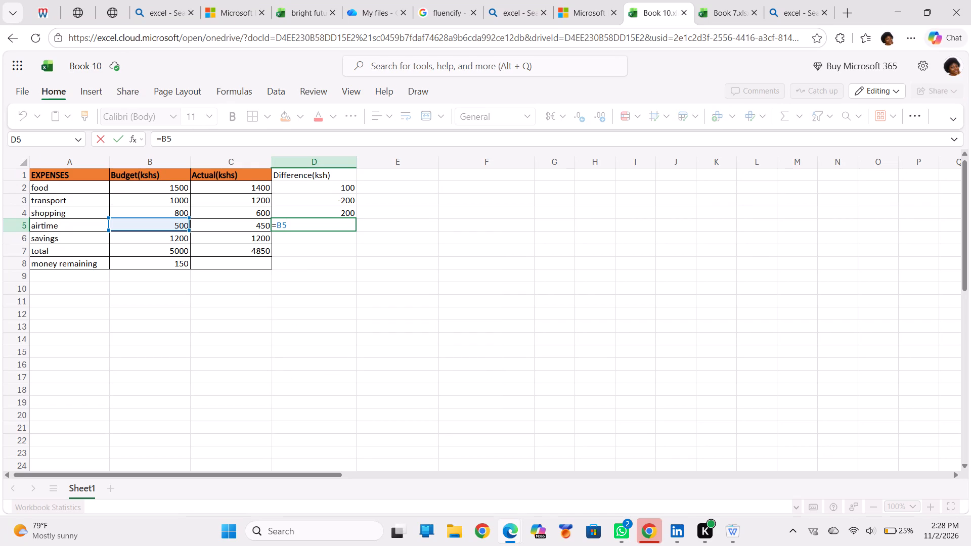
key("minus")
type("C5")
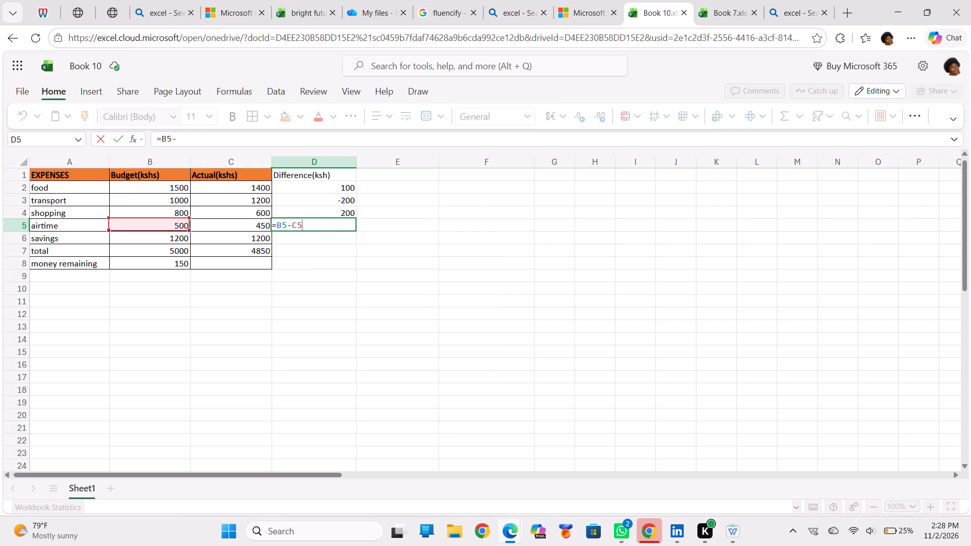
key("Return")
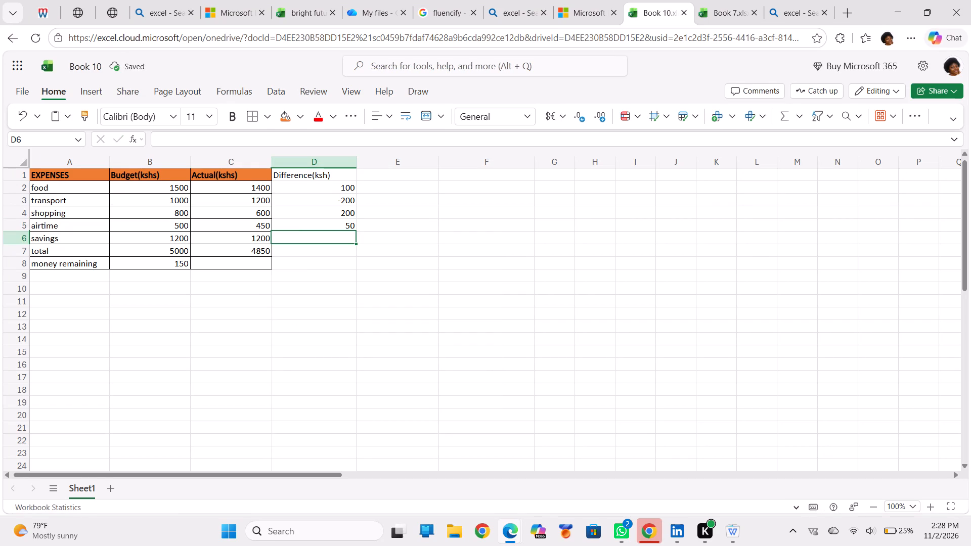
Calculate the savings difference in cell D6 with the formula =B6-C6.
type("=B6")
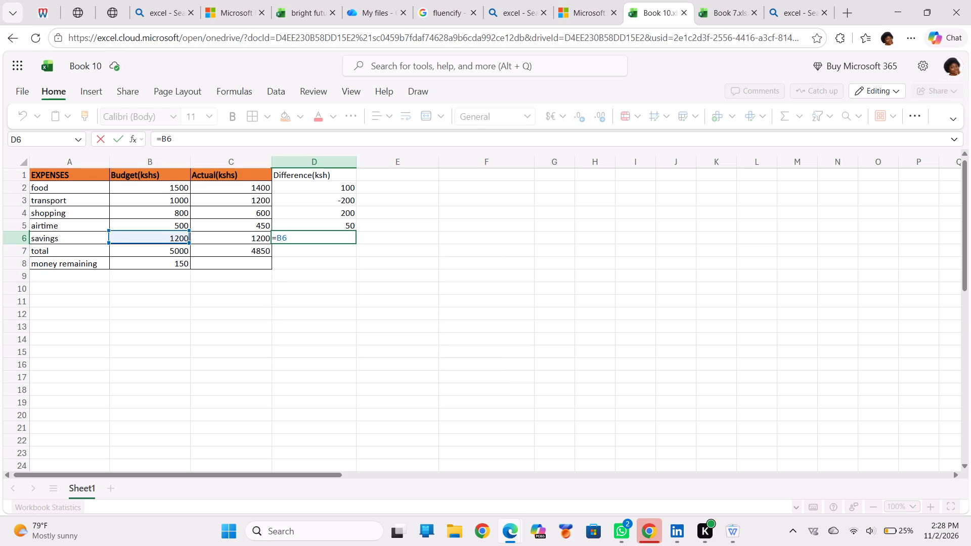
key("minus")
type("C6")
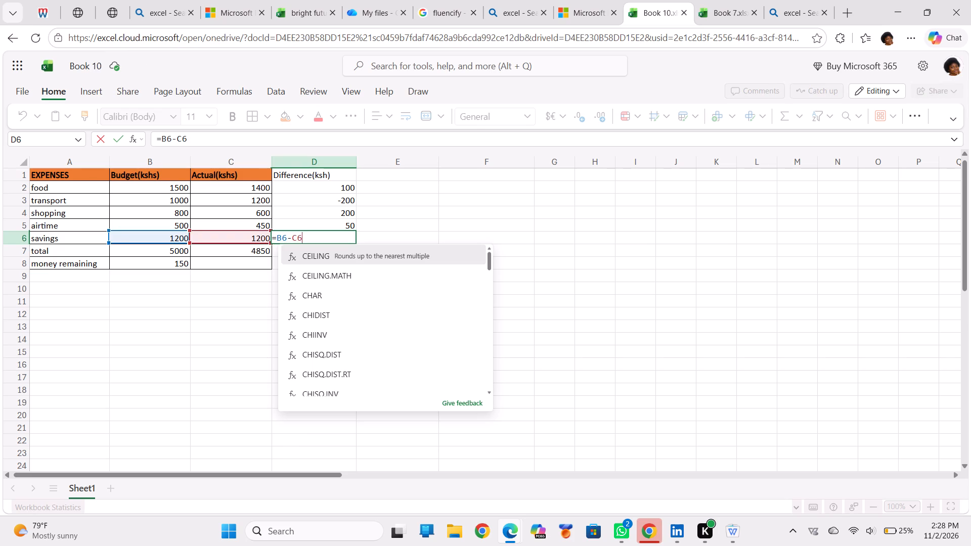
key("Return")
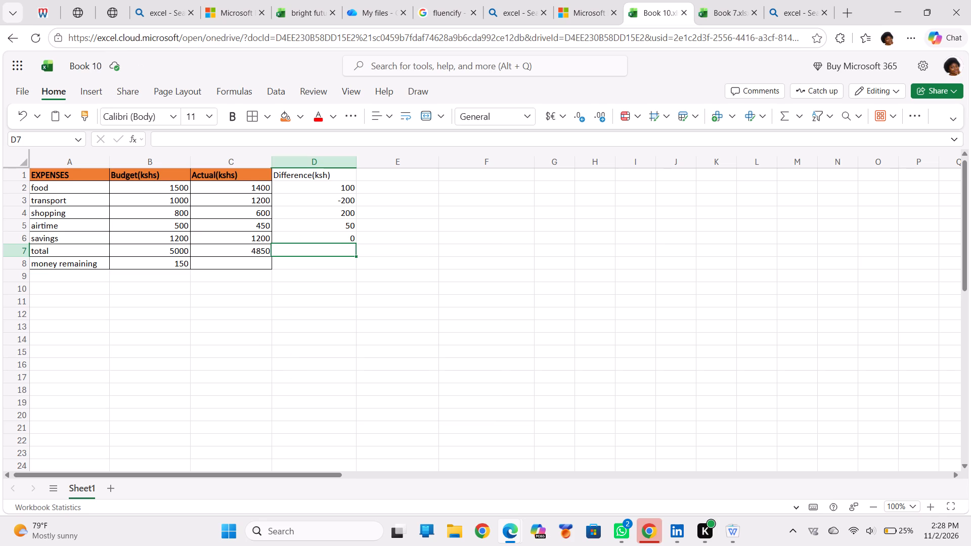
Total the differences in cell D7 with the formula =Sum(D2:D6).
key("equal")
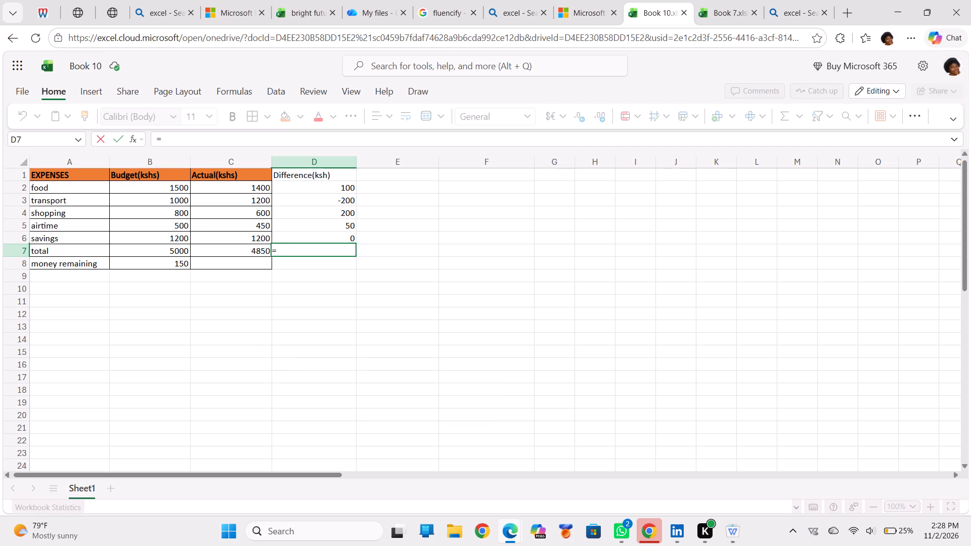
key("s")
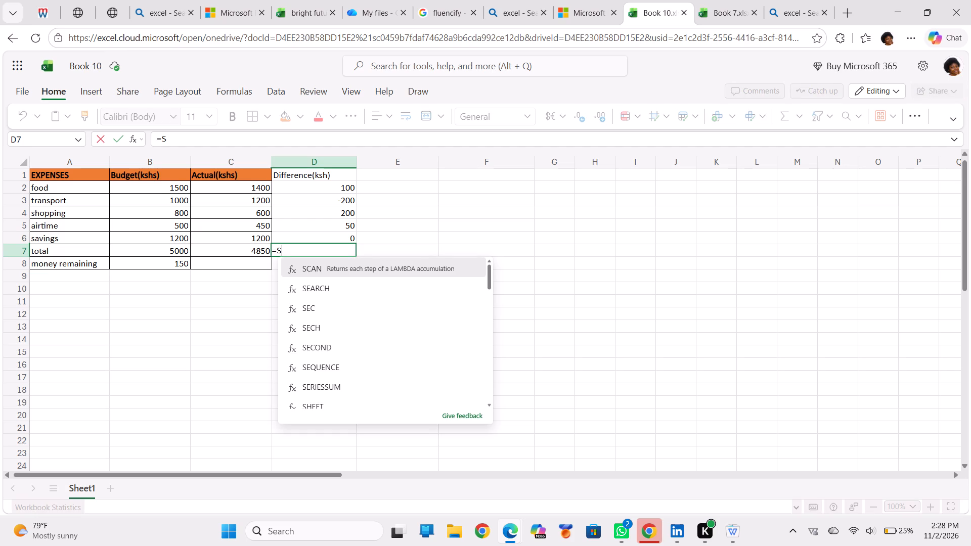
type("um")
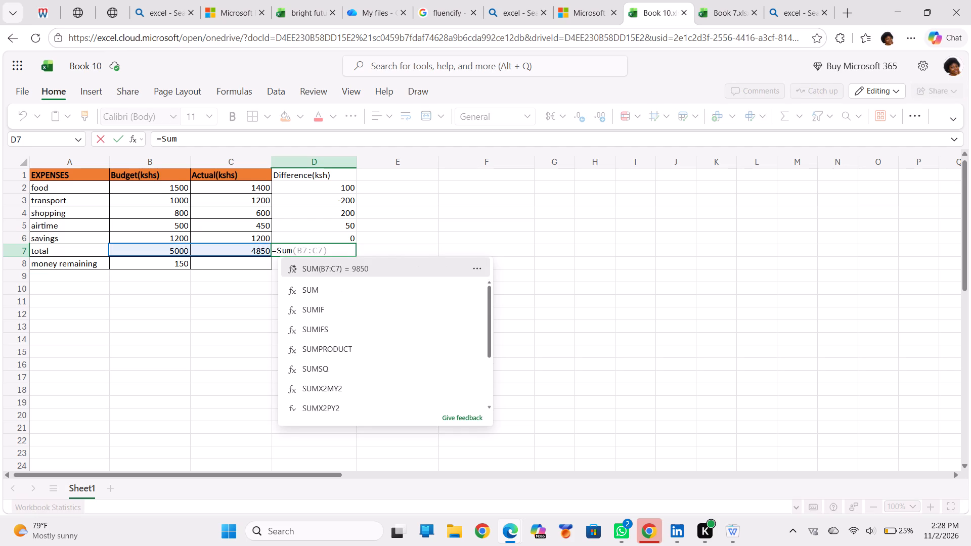
key("shift+parenleft")
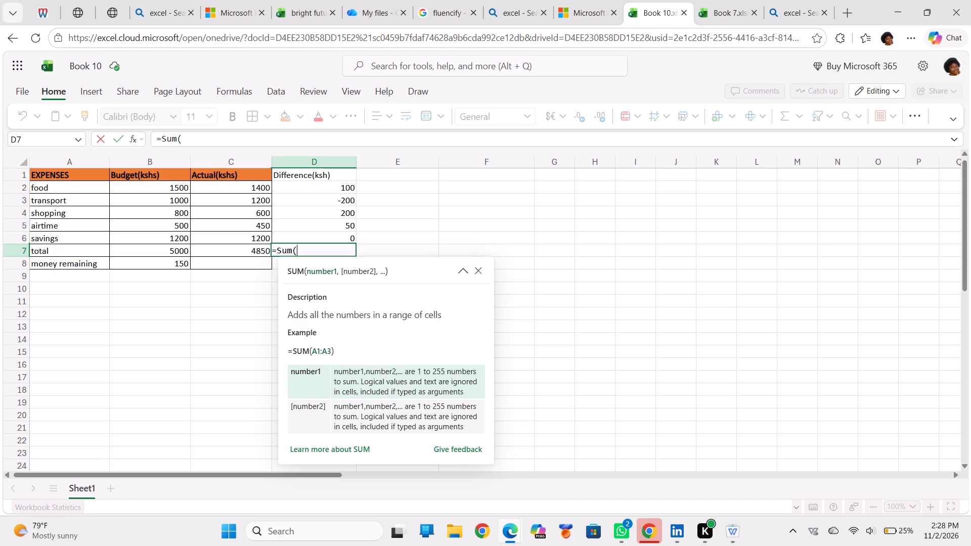
key("d")
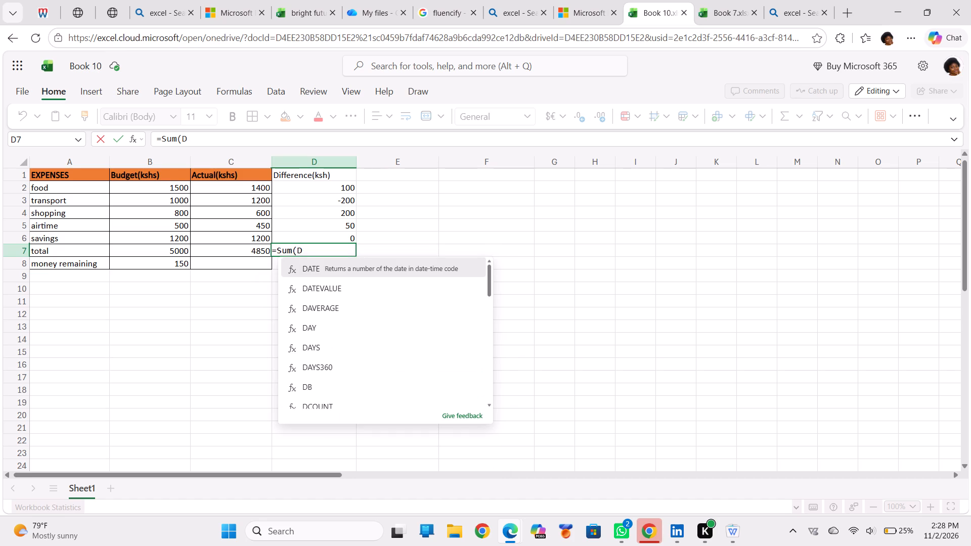
key("2")
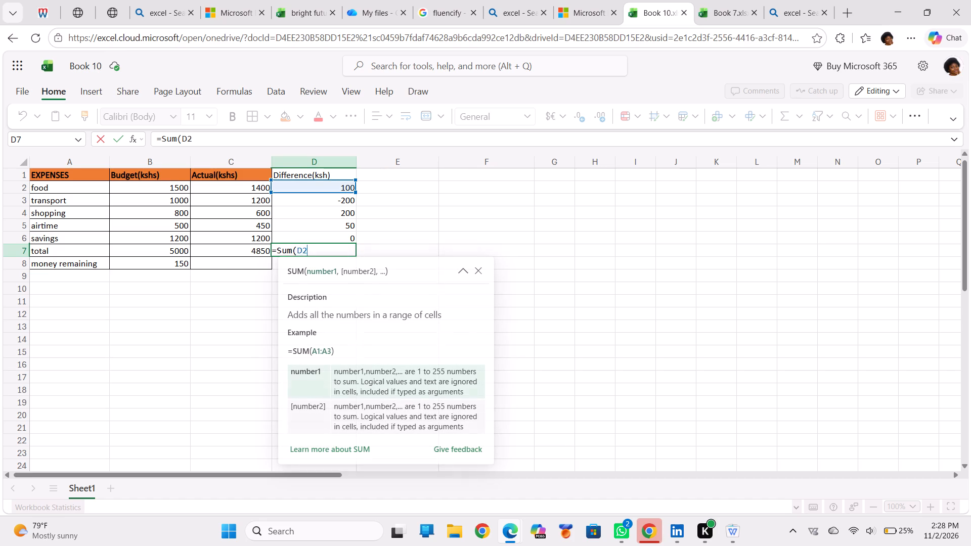
key("shift+colon")
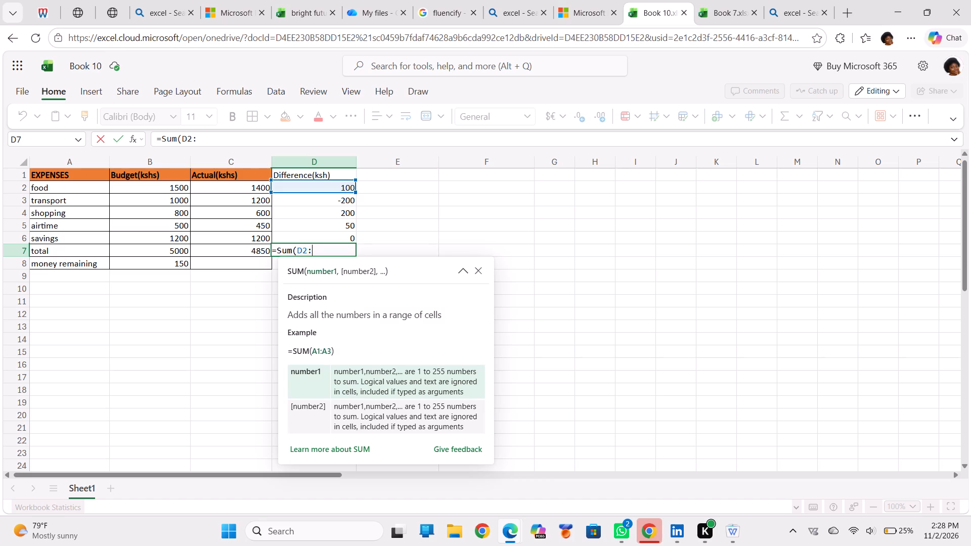
key("d")
key("6")
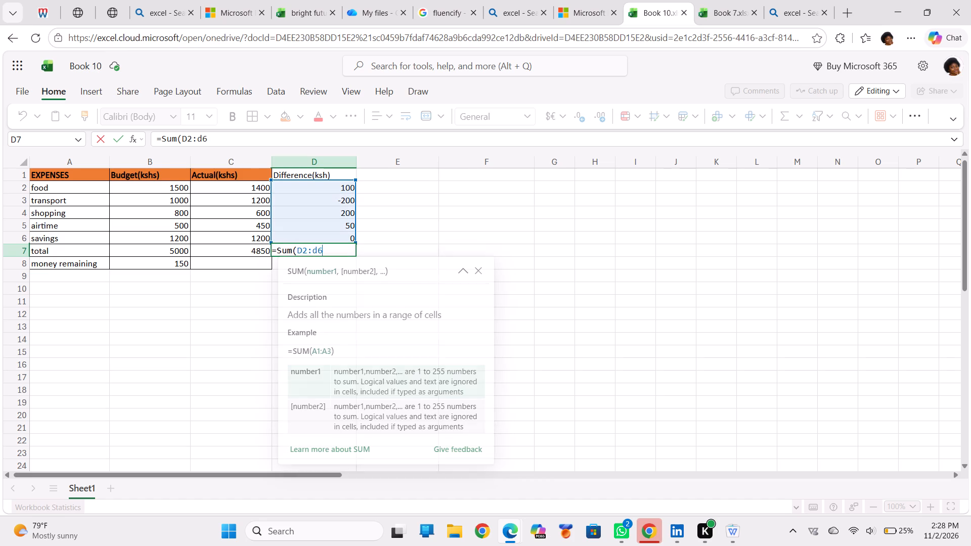
key("BackSpace")
key("BackSpace")
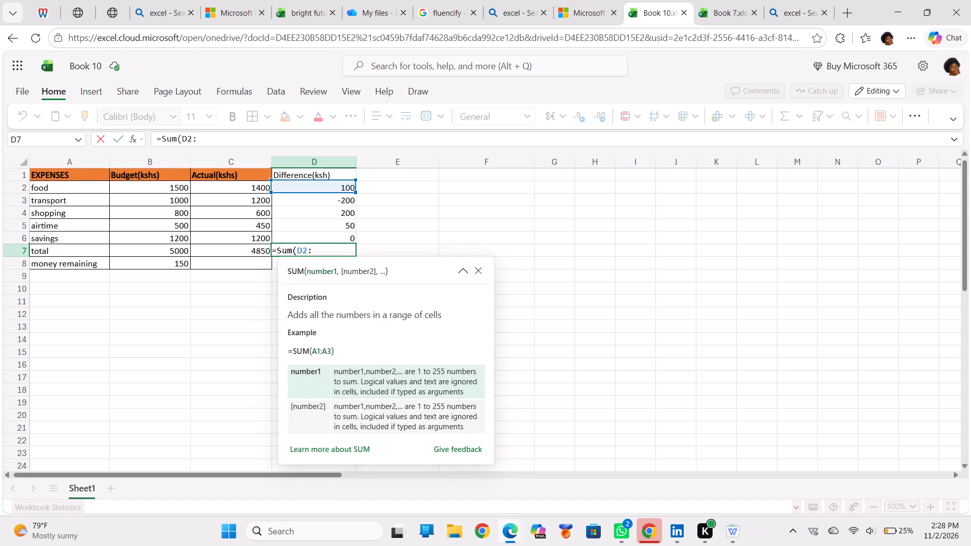
key("d")
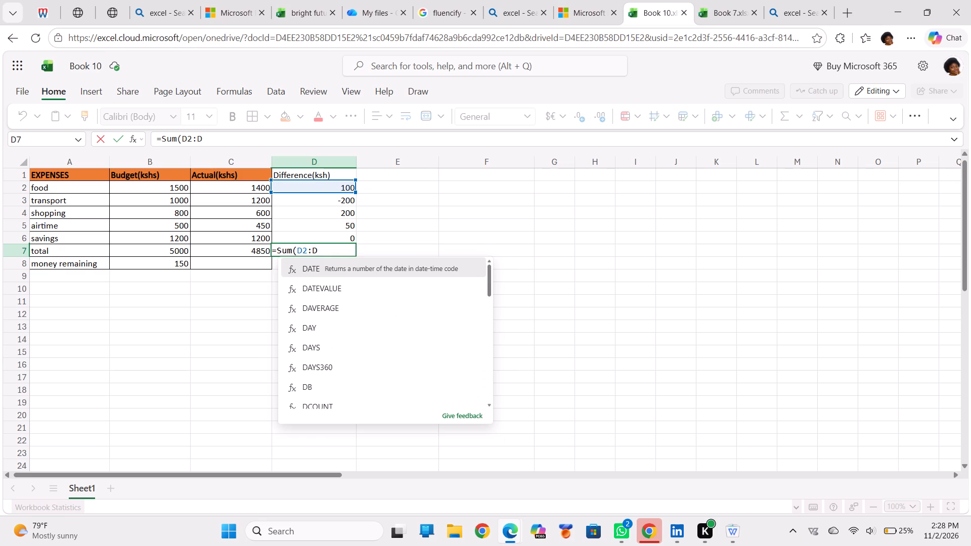
key("6")
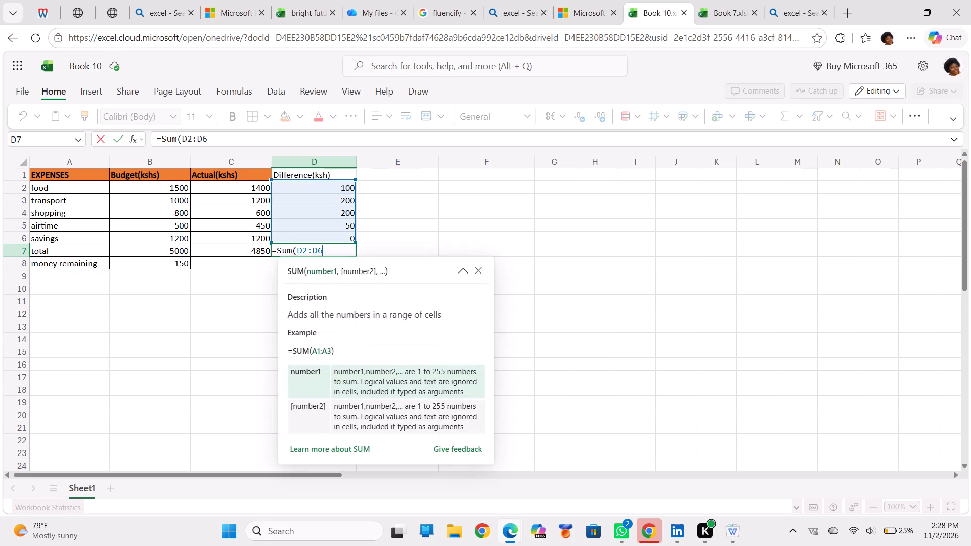
type("z)")
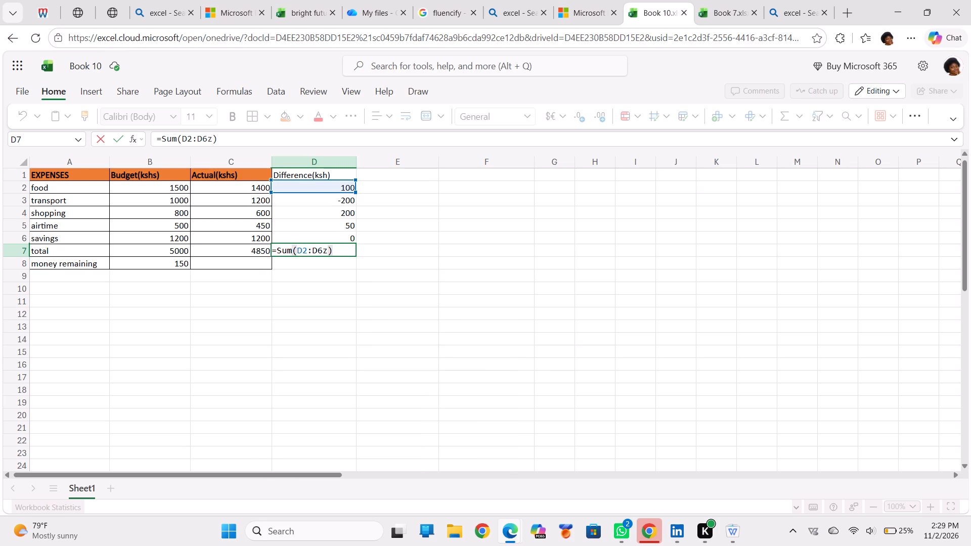
key("BackSpace")
key("BackSpace")
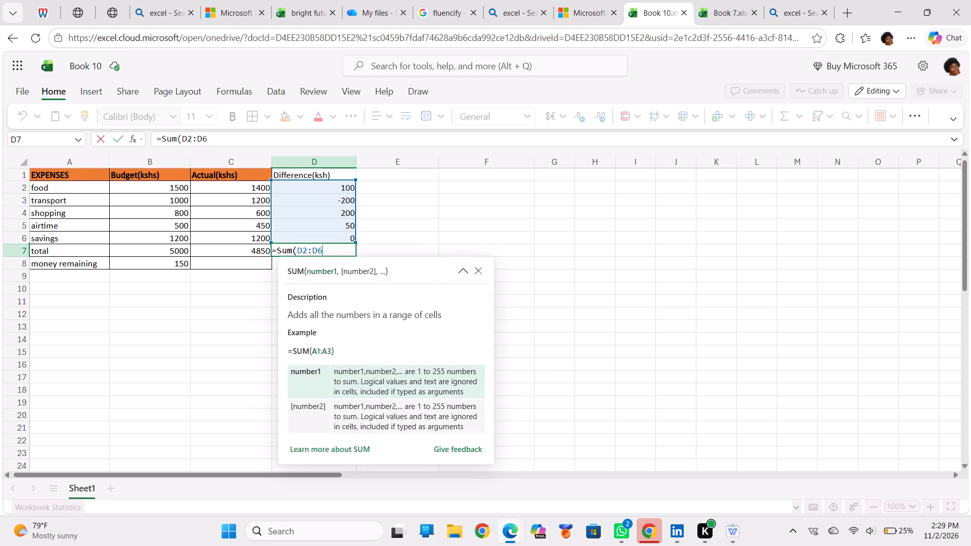
key("shift+parenright")
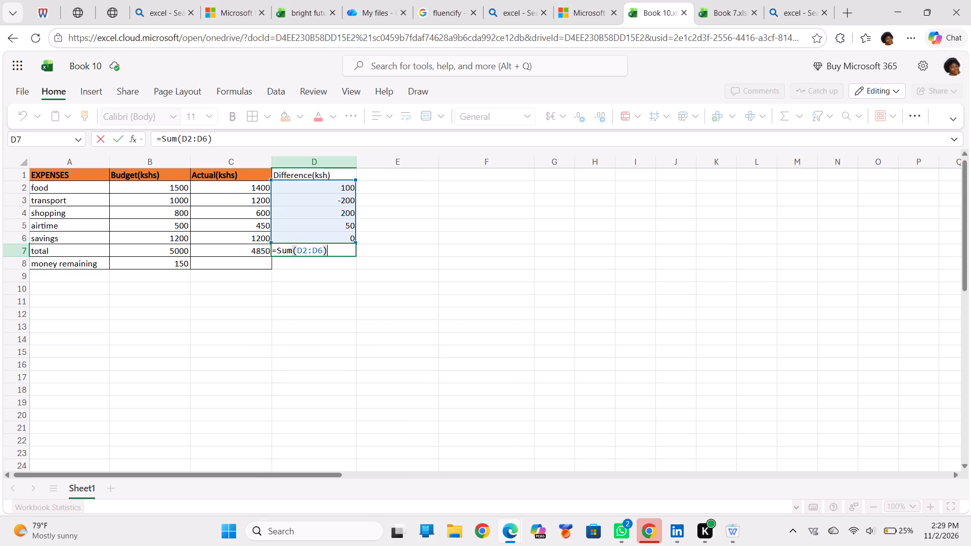
key("Return")
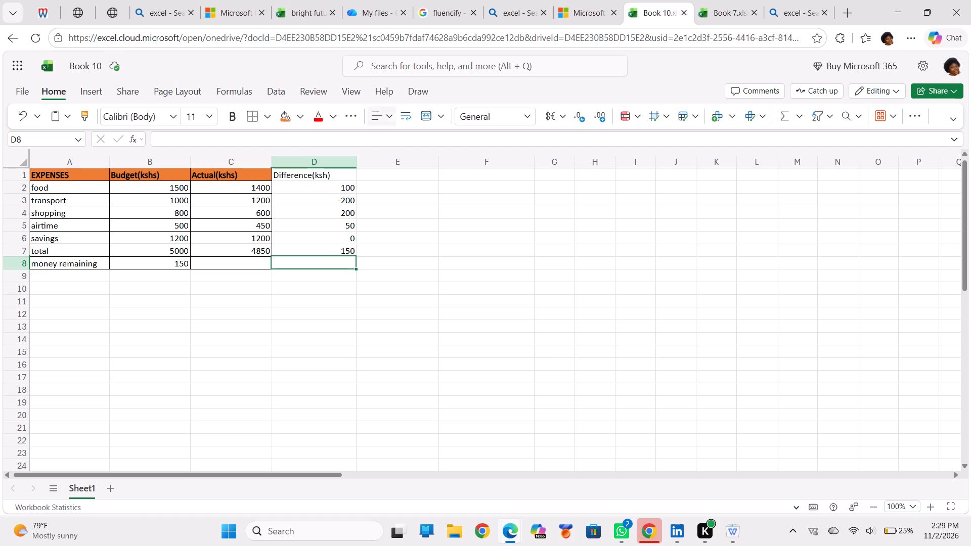
Add the column header "Spending percentage" in cell E1.
left_click(396, 174)
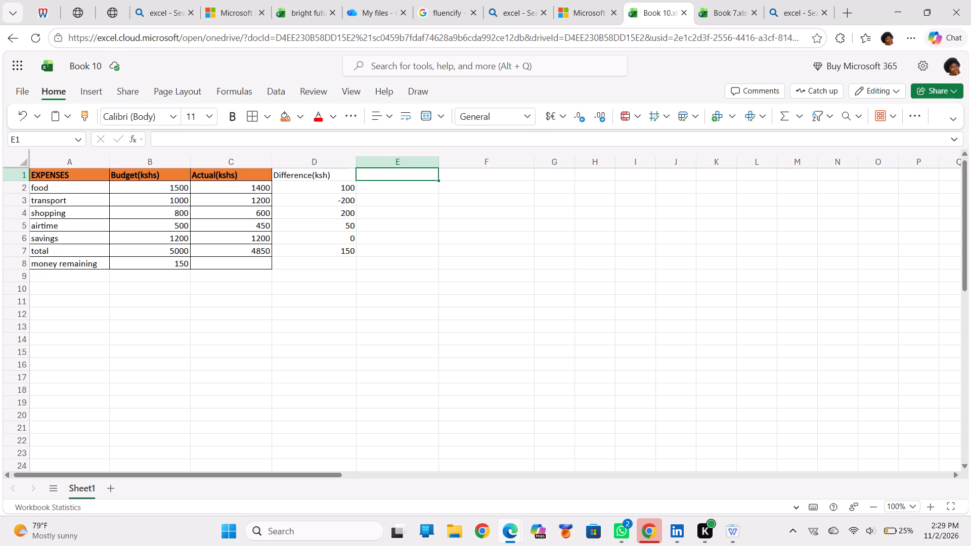
type("SP")
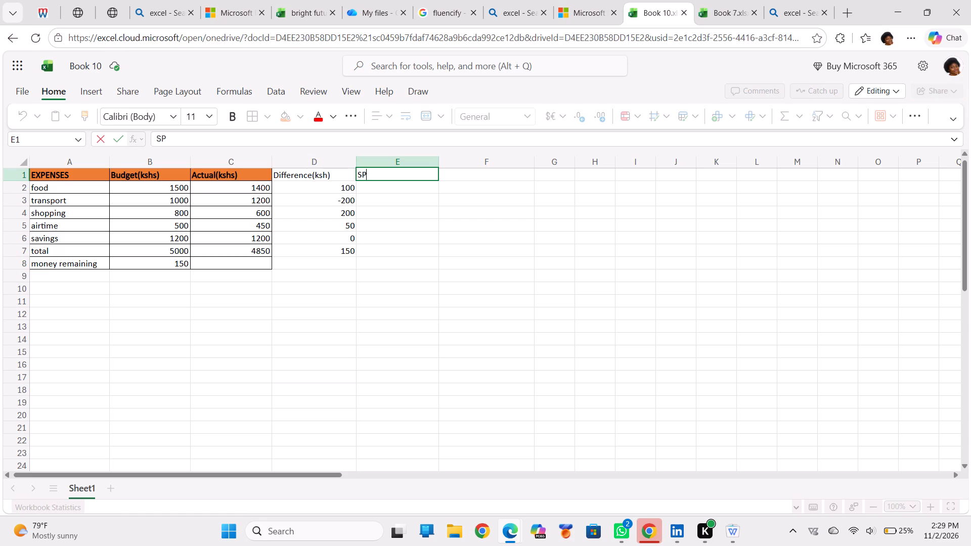
key("e")
key("BackSpace")
key("BackSpace")
type("pending")
key("space")
type("percentag")
key("e")
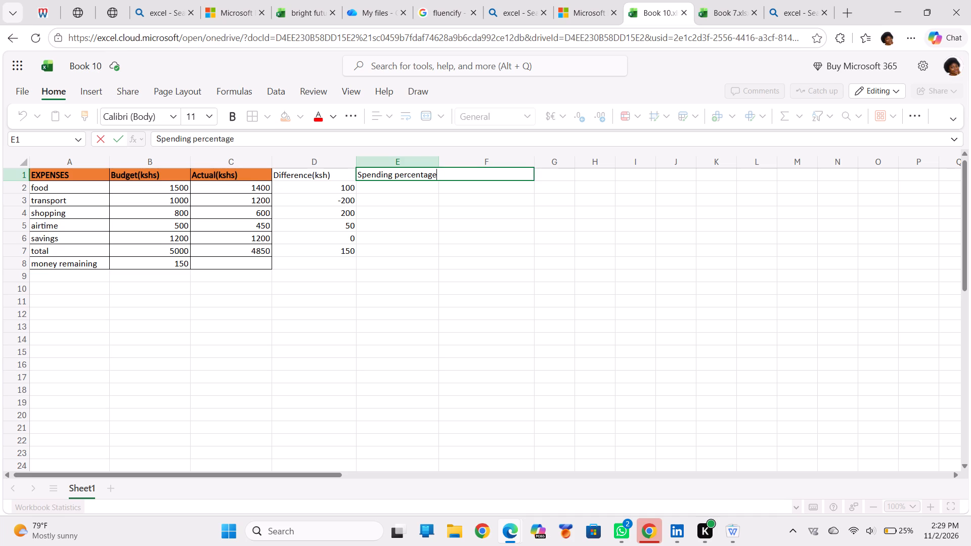
key("Return")
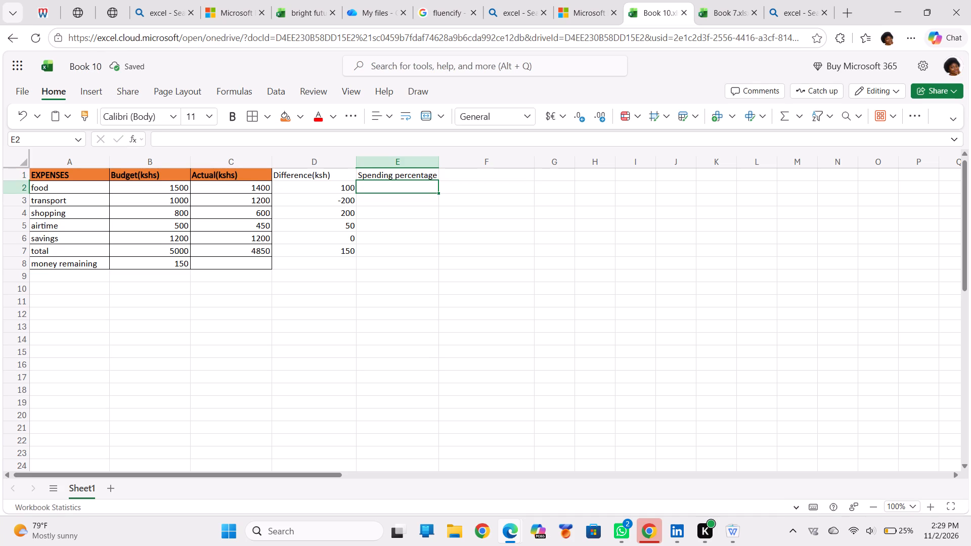
Calculate the food spending percentage in cell E2 with the formula =C2/B2*100.
type("=c")
key("2")
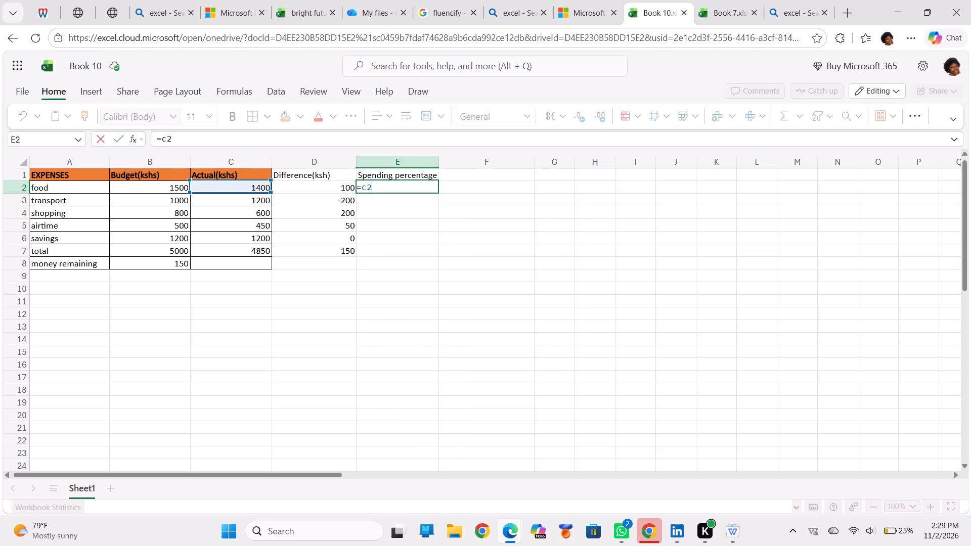
key("BackSpace")
key("BackSpace")
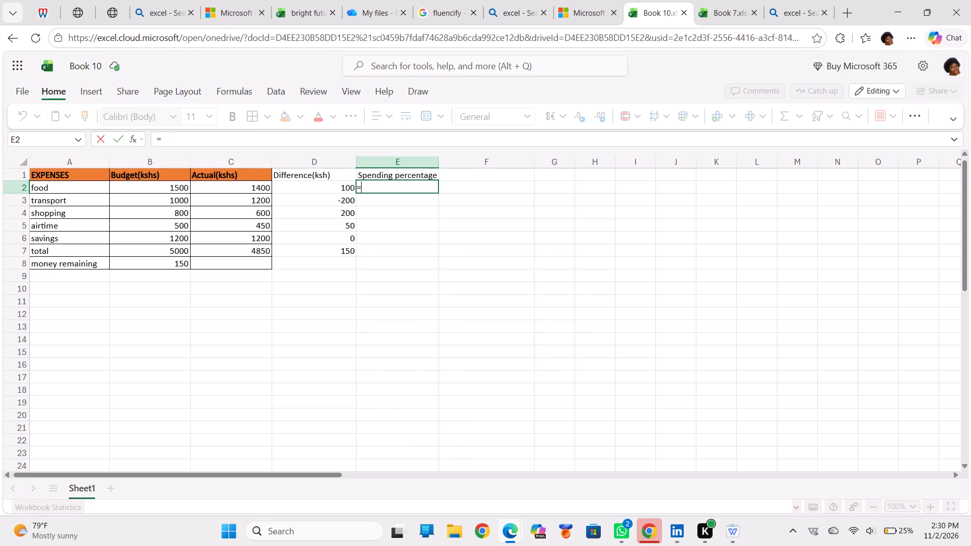
type("C2")
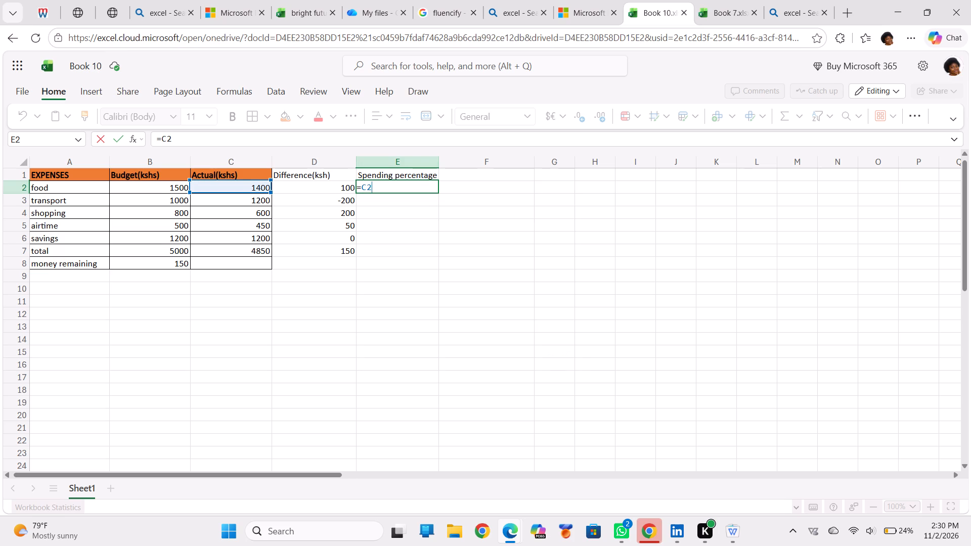
type("z?")
key("BackSpace")
key("BackSpace")
key("slash")
key("b")
key("2")
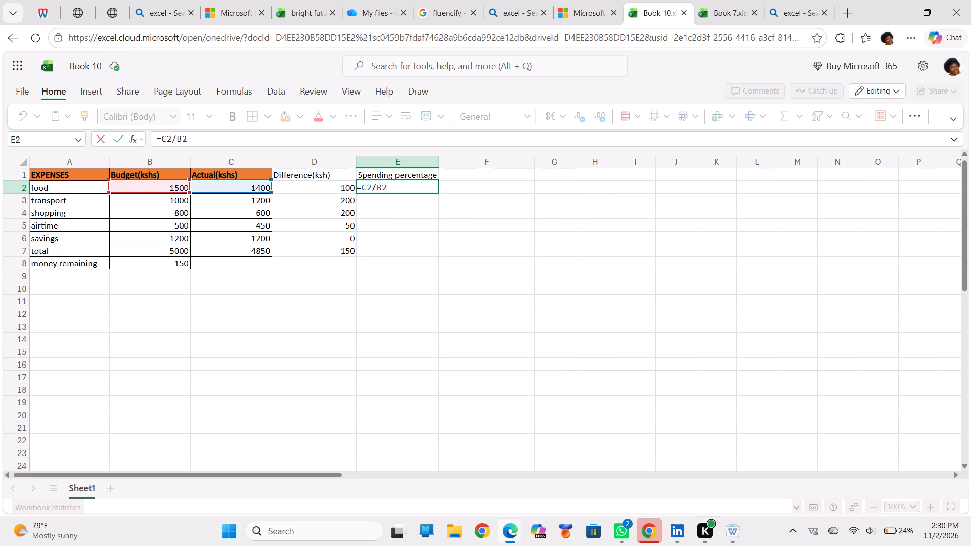
key("shift+asterisk")
key("1")
type("00")
key("Return")
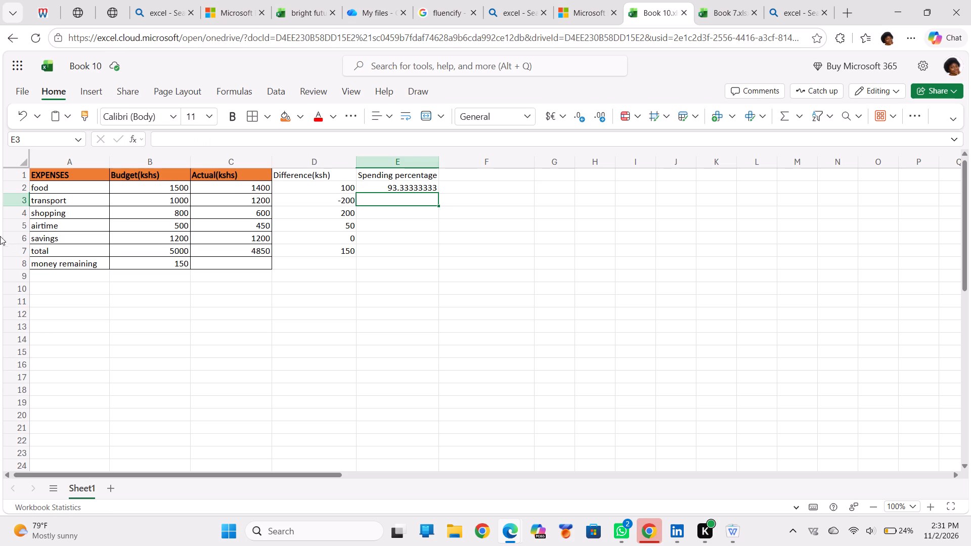
Export the active sheet as a PDF download, keeping the default page setup.
left_click(24, 90)
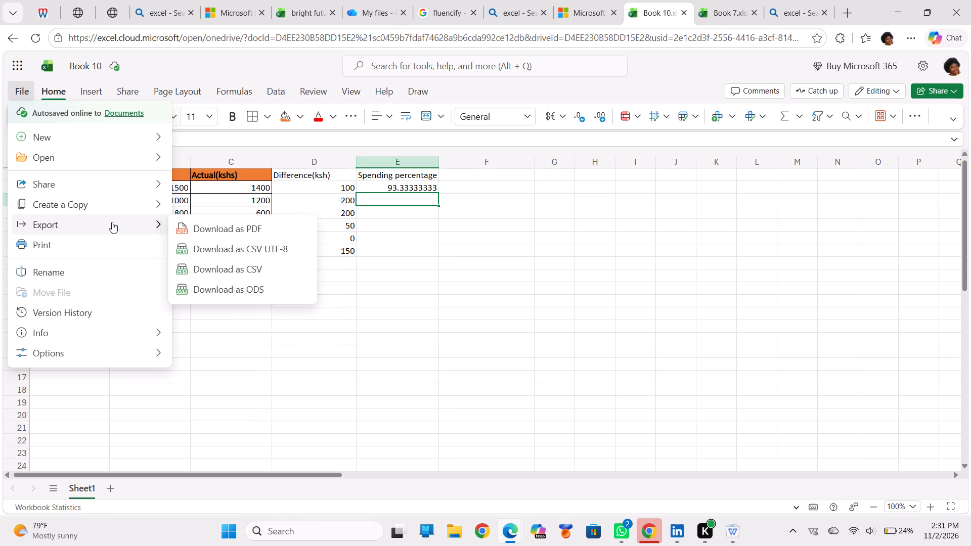
left_click(211, 233)
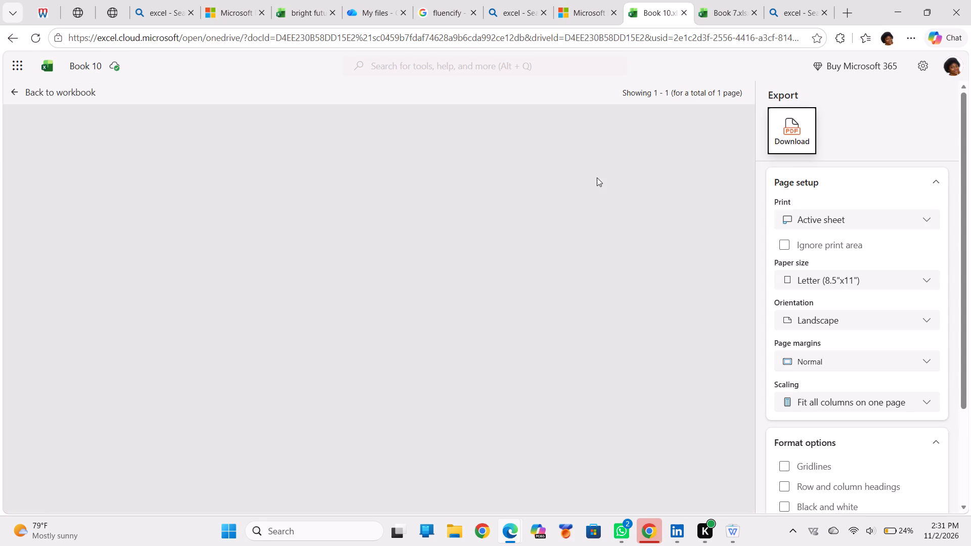
left_click(785, 133)
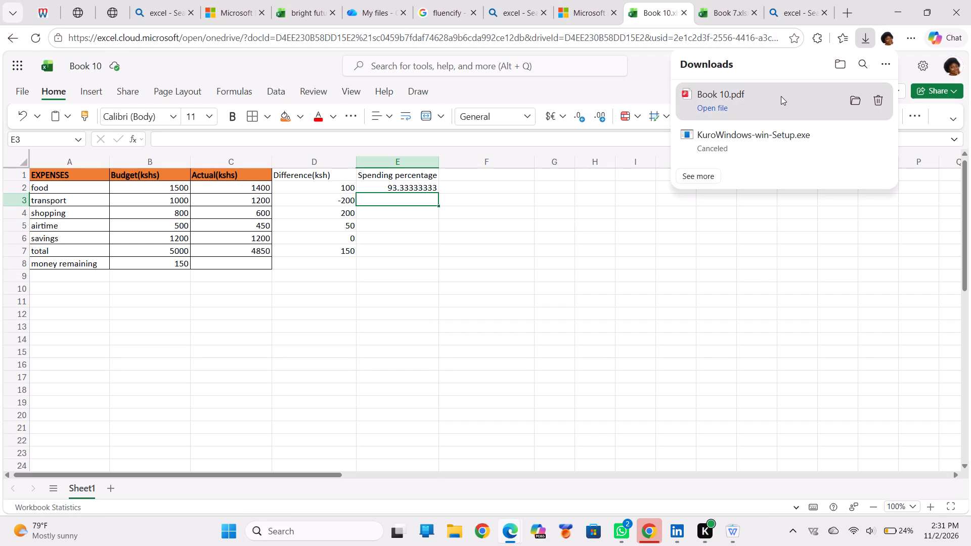
Open the downloaded Book 10.pdf to view the exported table.
left_click(753, 100)
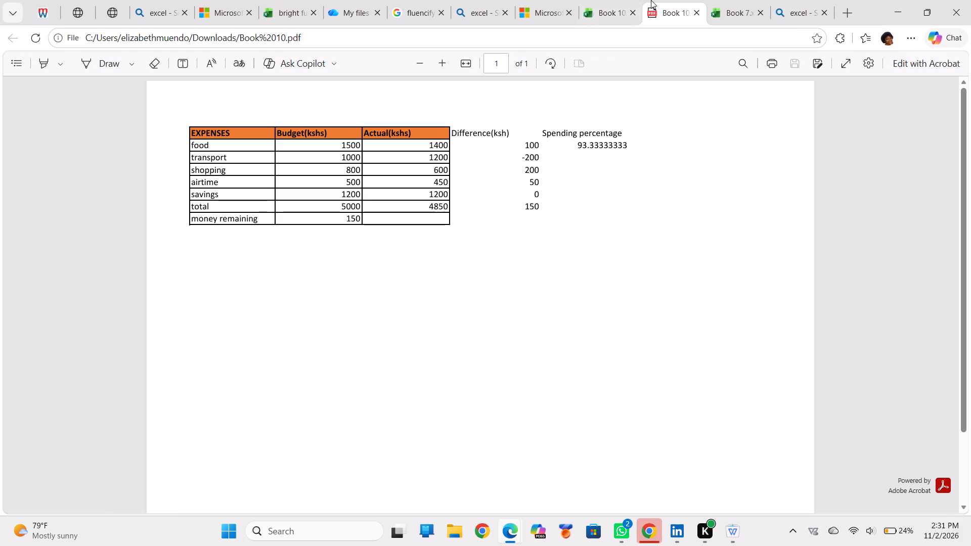
Switch to the last open excel search results and close the Book 7 browser tab.
left_click(824, 6)
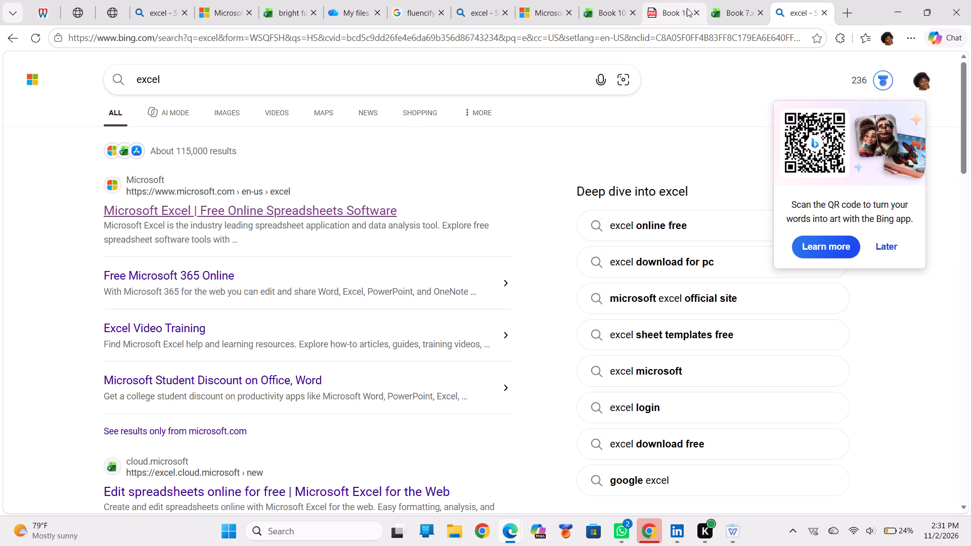
left_click(764, 12)
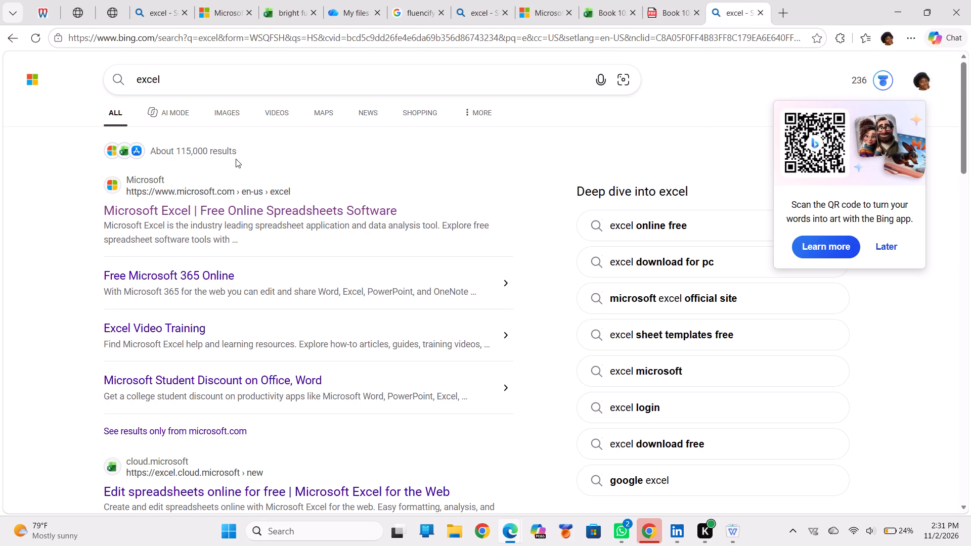
Open Excel for the web through the Microsoft Excel search result and create a new blank workbook.
left_click(186, 191)
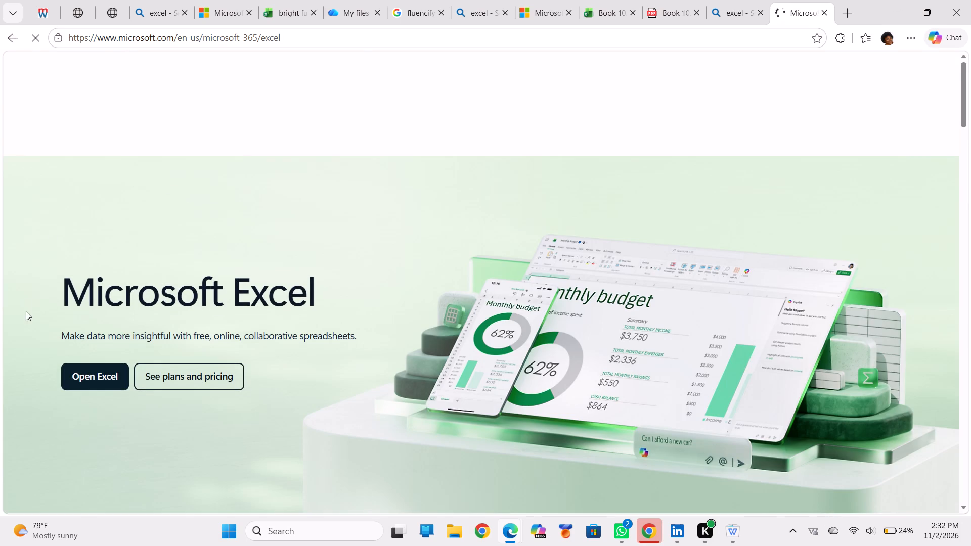
left_click(94, 366)
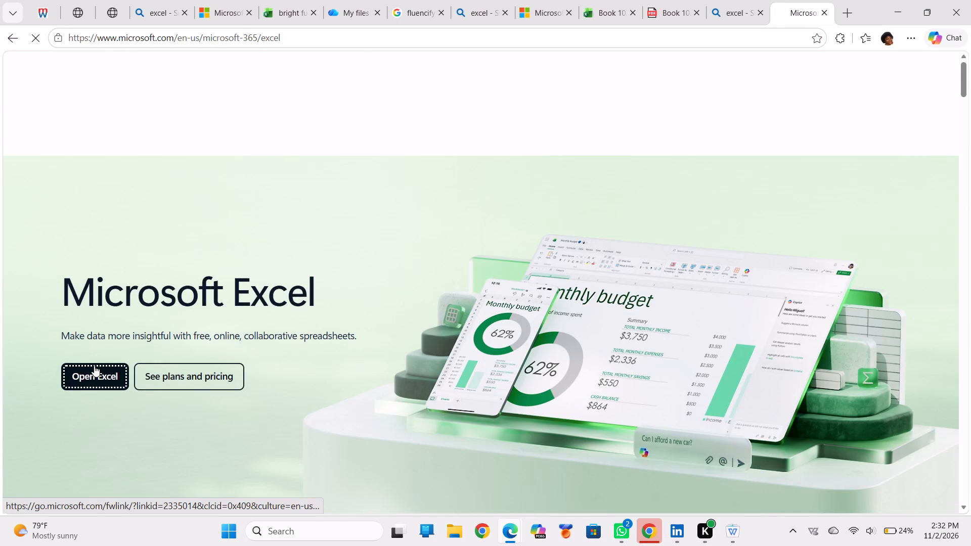
left_click(94, 366)
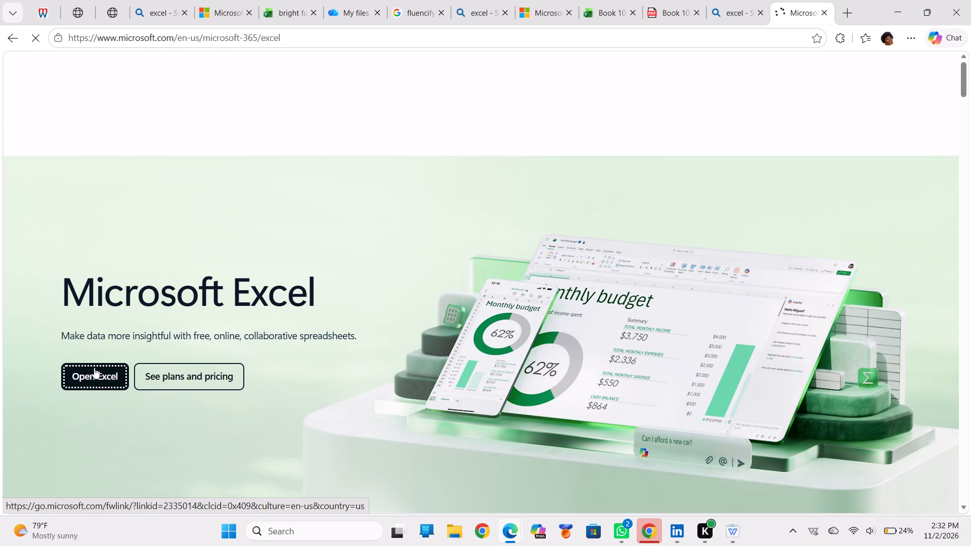
left_click(97, 379)
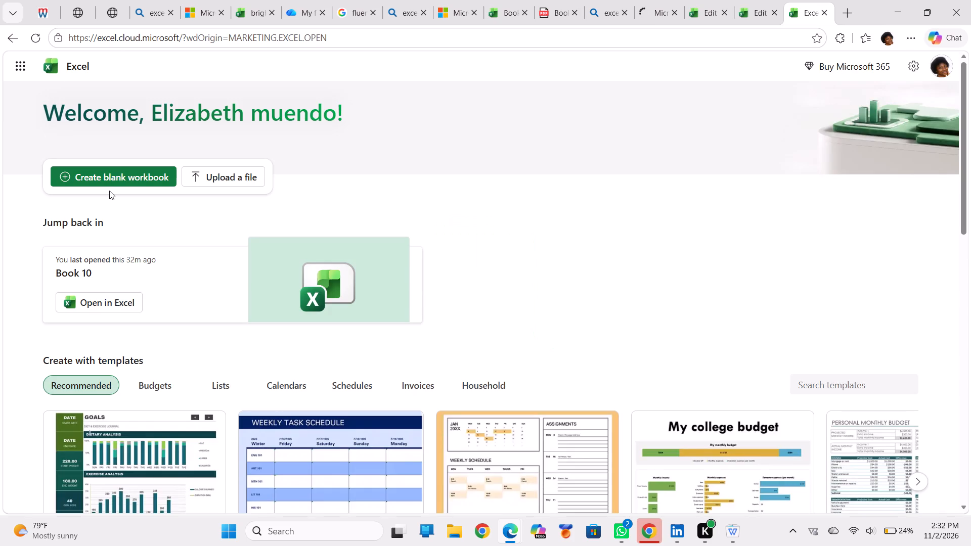
left_click(114, 172)
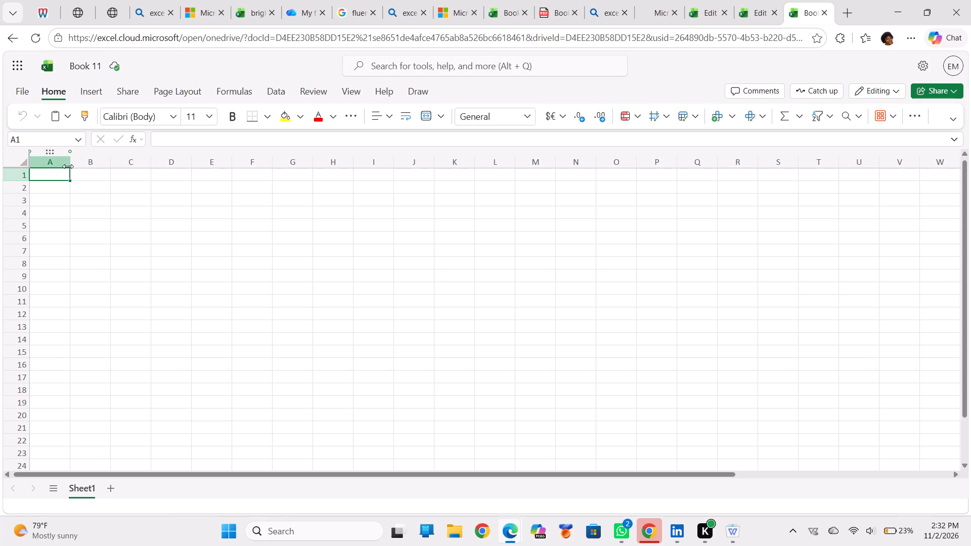
Widen columns A, B and C to about twice their default width and start widening column D.
left_click_drag(68, 168, 106, 161)
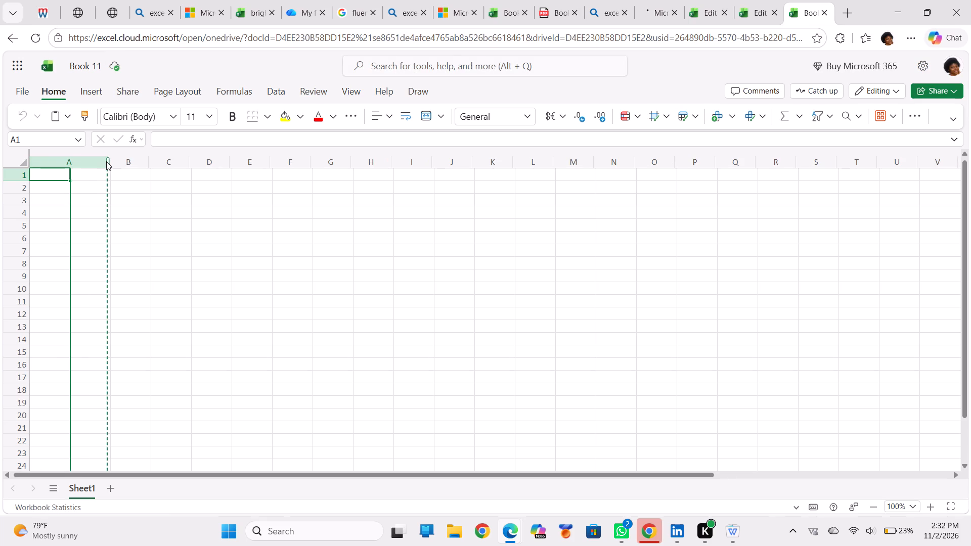
left_click_drag(106, 161, 109, 163)
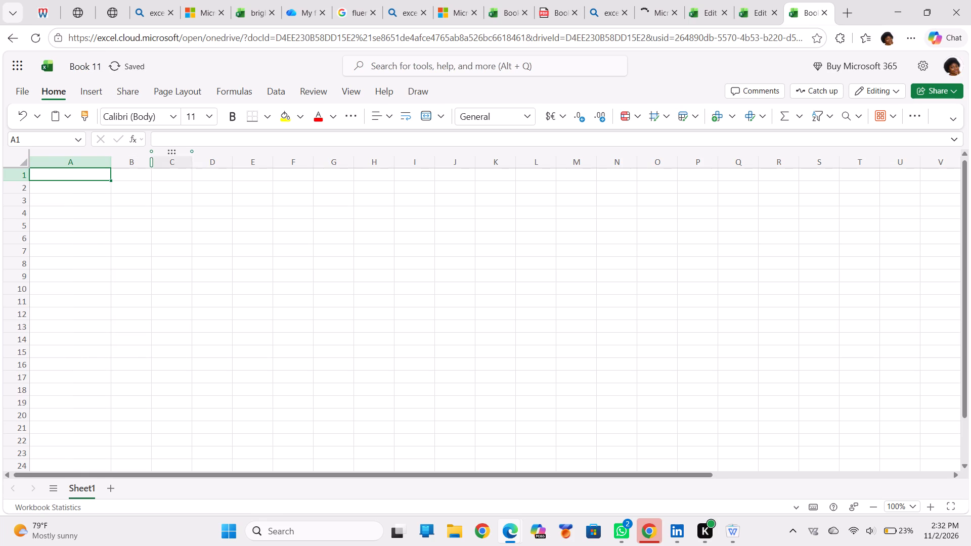
left_click_drag(151, 167, 190, 170)
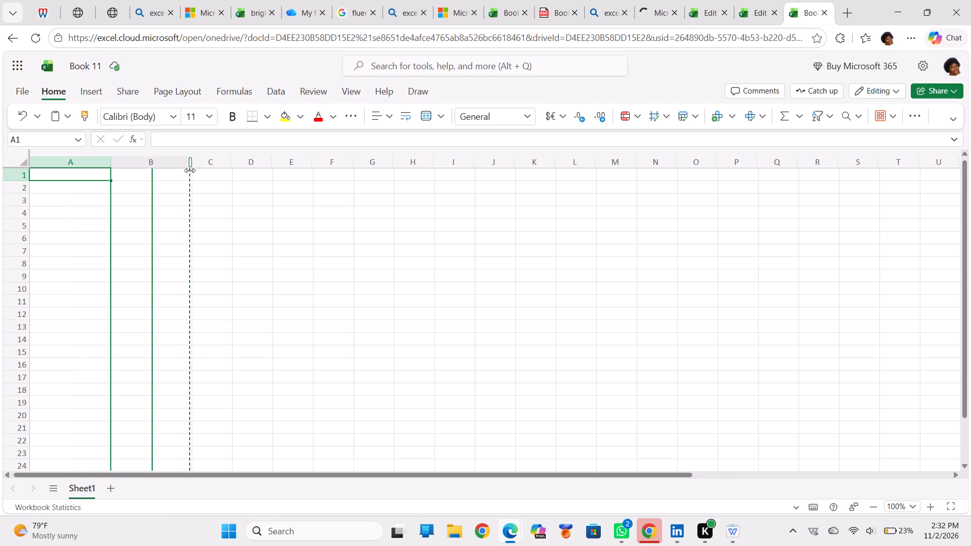
left_click_drag(190, 170, 192, 171)
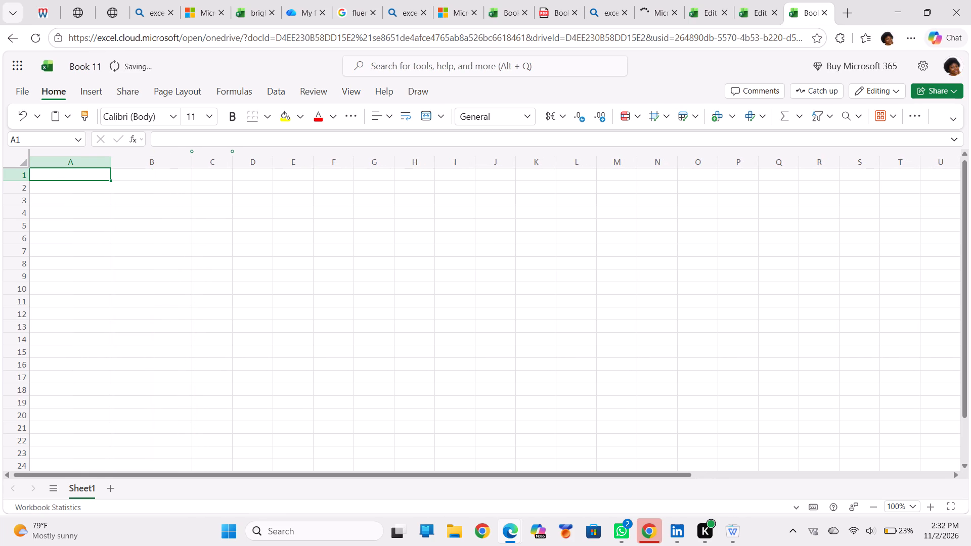
left_click_drag(231, 165, 231, 169)
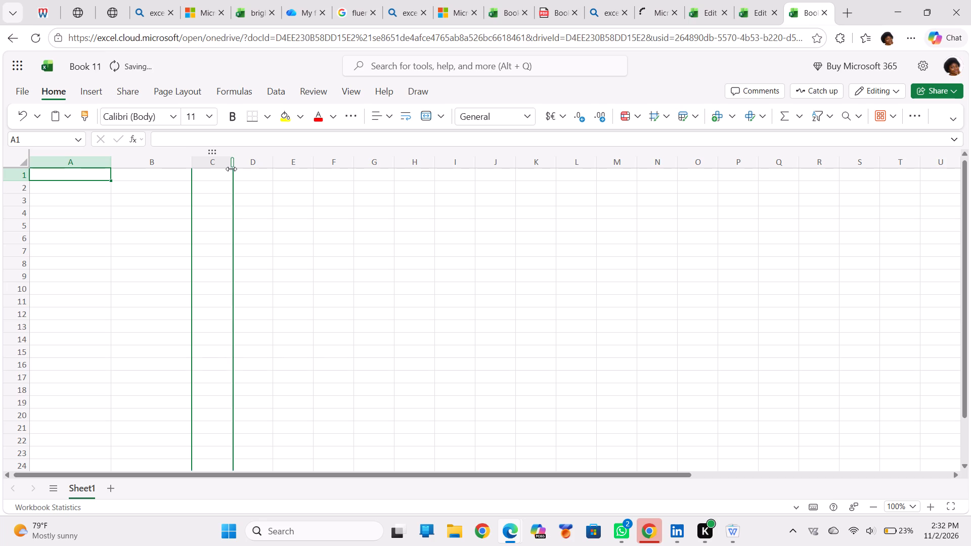
left_click_drag(231, 169, 275, 175)
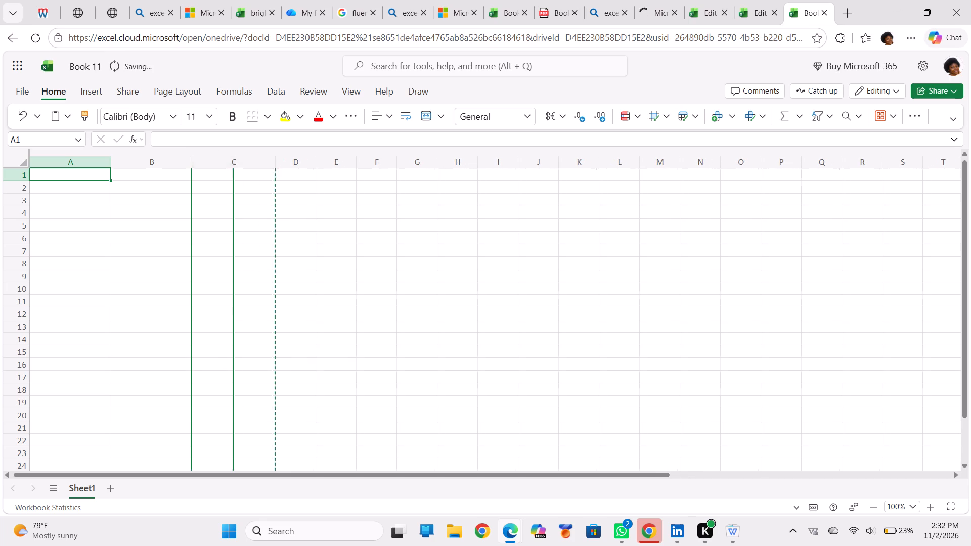
left_click_drag(313, 169, 336, 169)
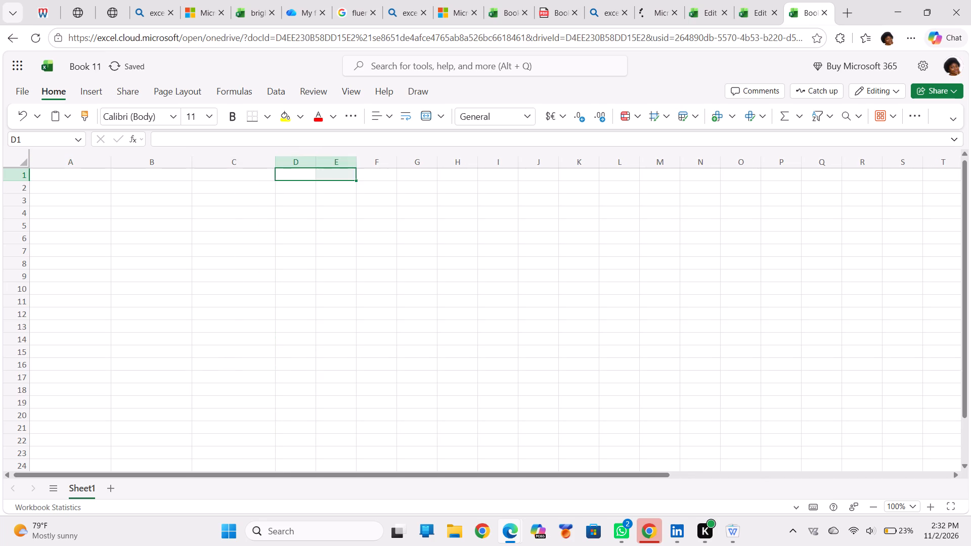
left_click_drag(336, 169, 306, 164)
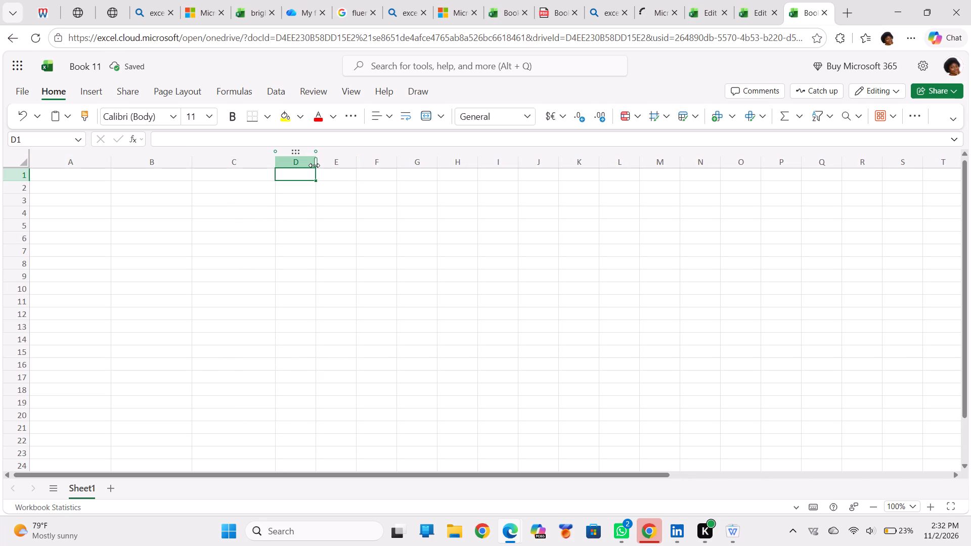